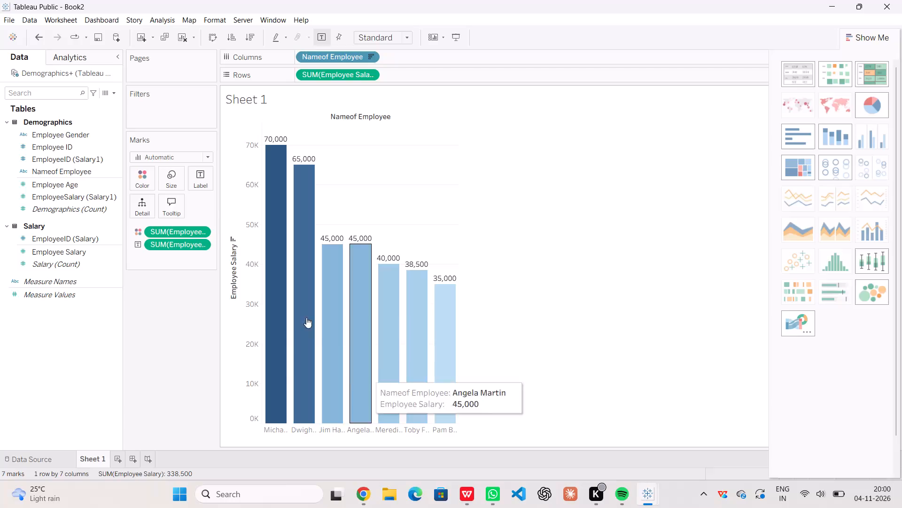
Create a new workbook connected to the text file vgsales.csv from the Downloads folder.
left_click(10, 21)
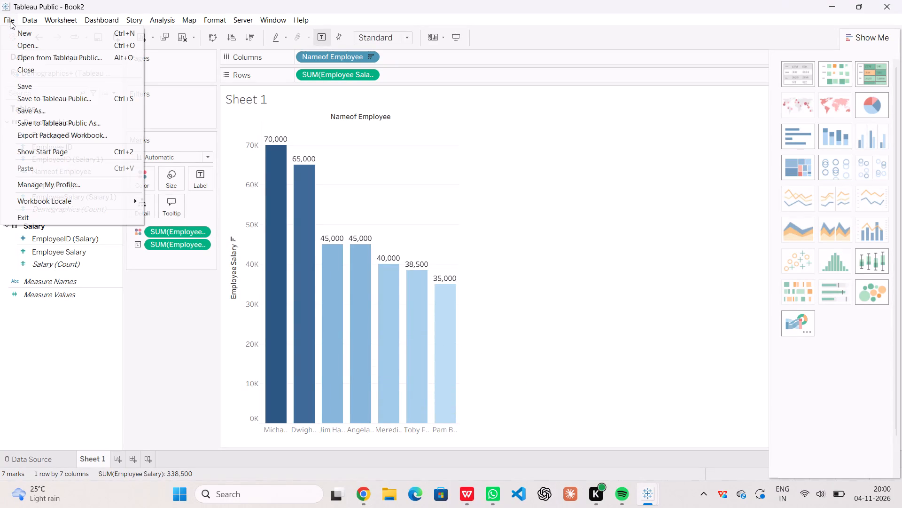
left_click(25, 28)
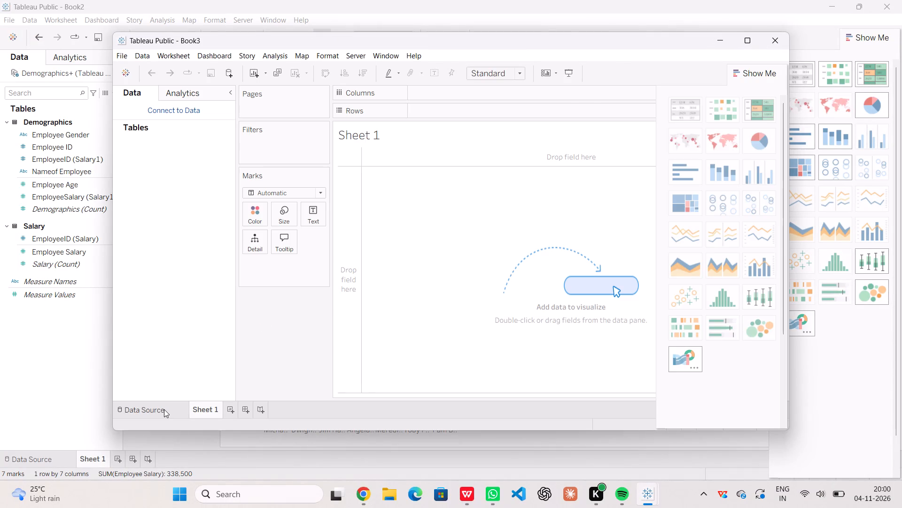
left_click(164, 409)
left_click(176, 179)
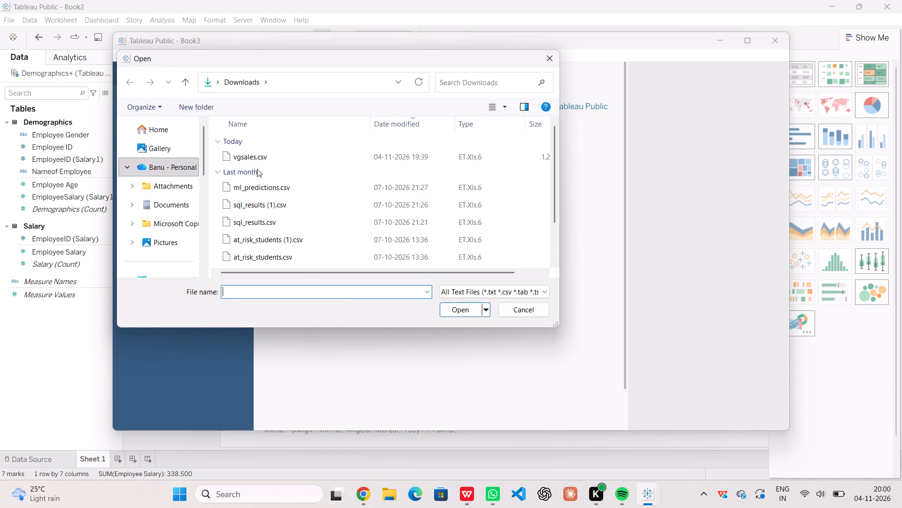
left_click(264, 158)
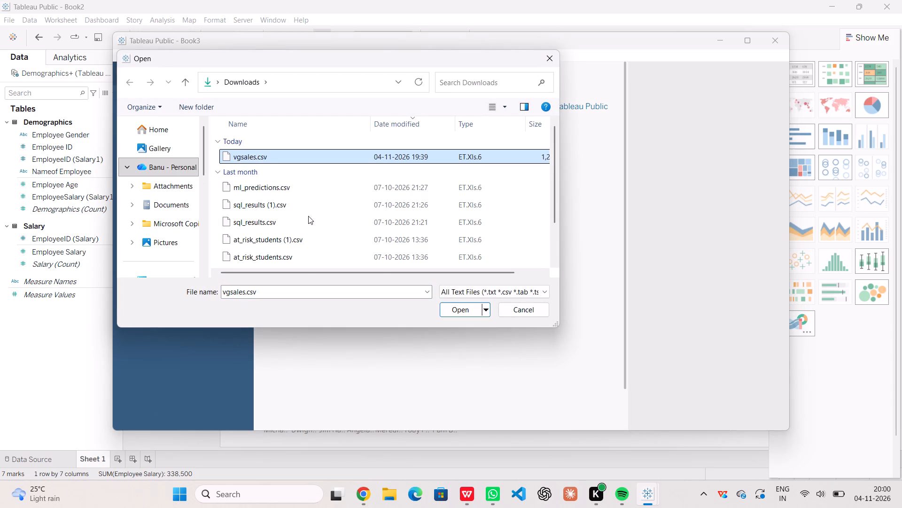
left_click(466, 310)
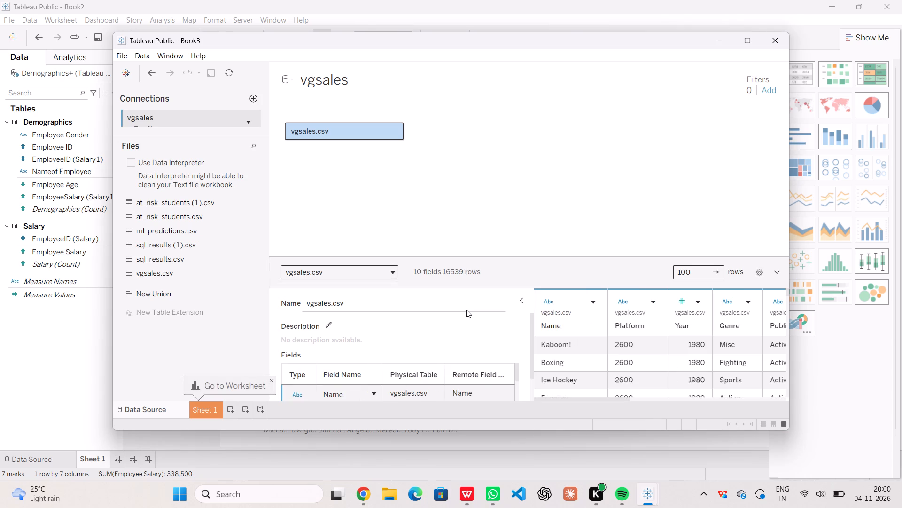
On Sheet 1, place Year on Columns and both EU Sales and Global Sales on Rows.
left_click(210, 404)
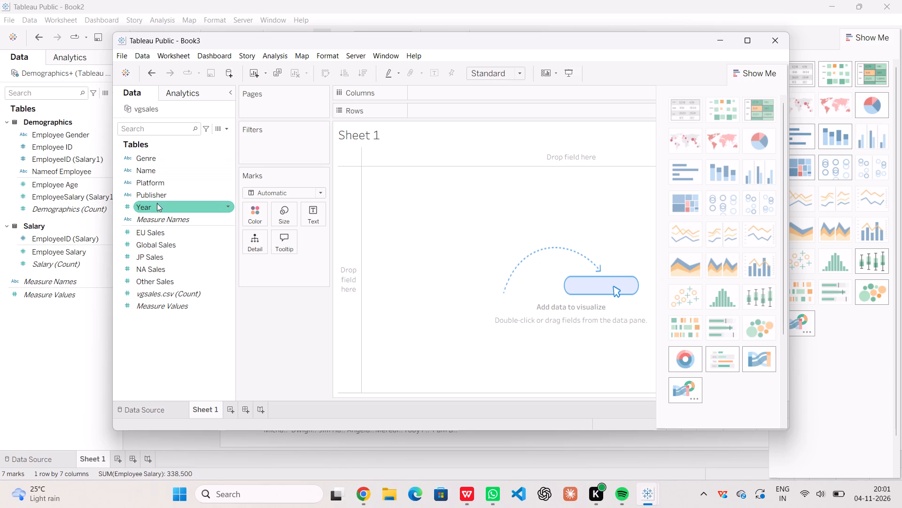
left_click_drag(157, 204, 375, 91)
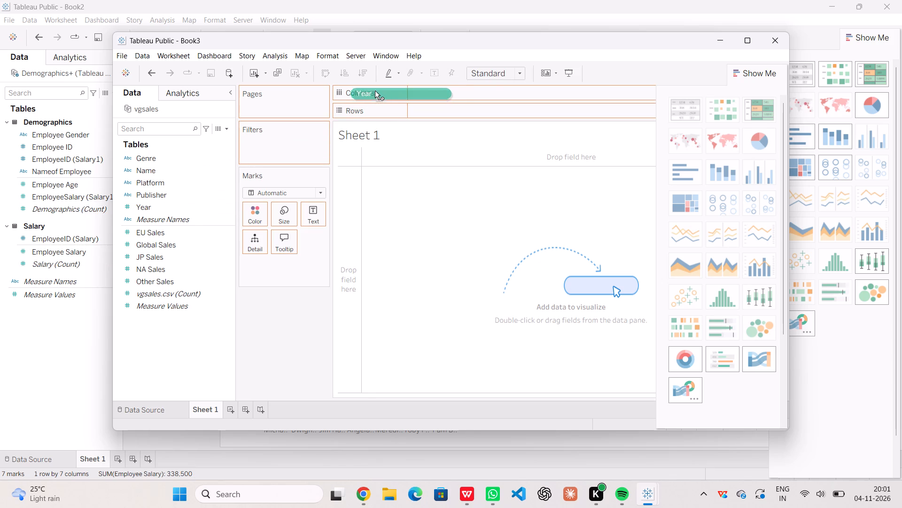
left_click_drag(375, 91, 425, 90)
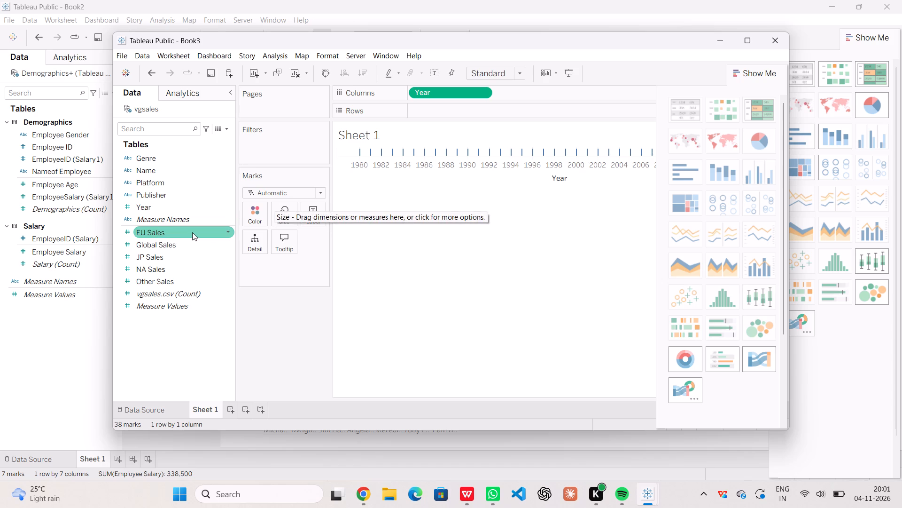
left_click_drag(185, 233, 206, 221)
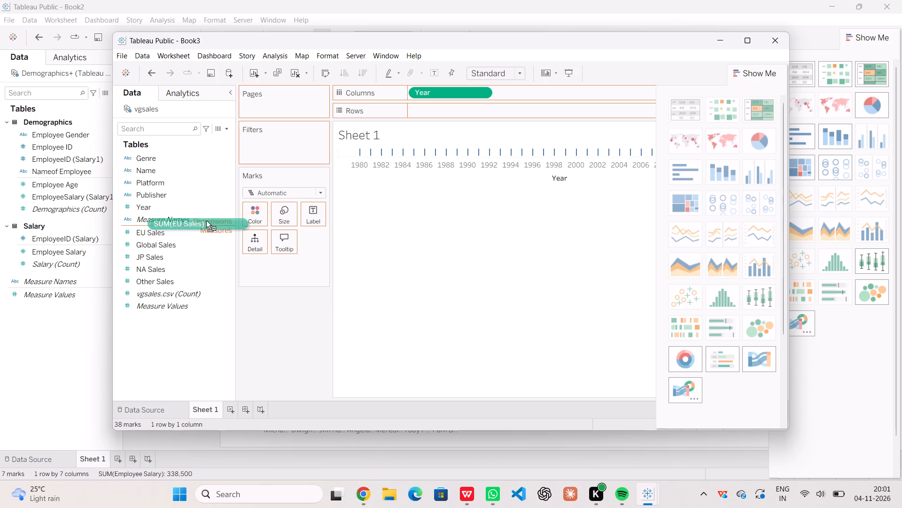
left_click_drag(206, 221, 461, 109)
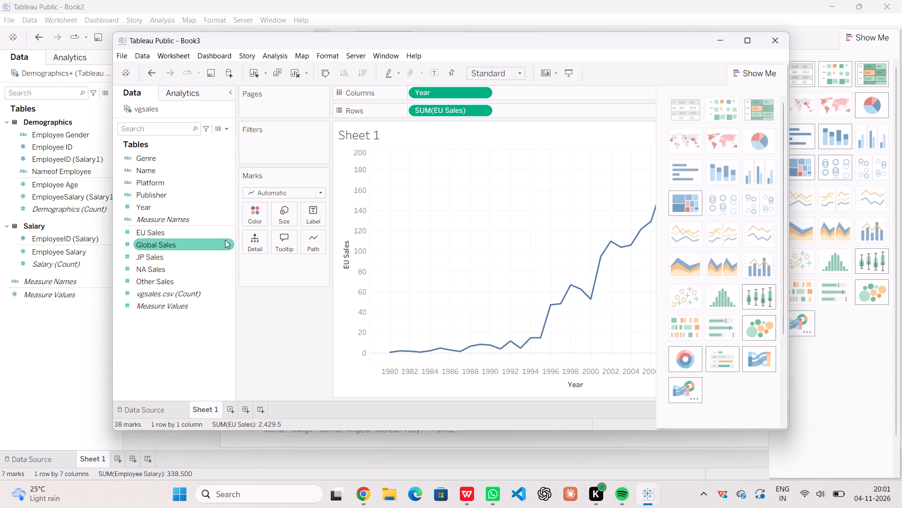
left_click_drag(224, 243, 508, 143)
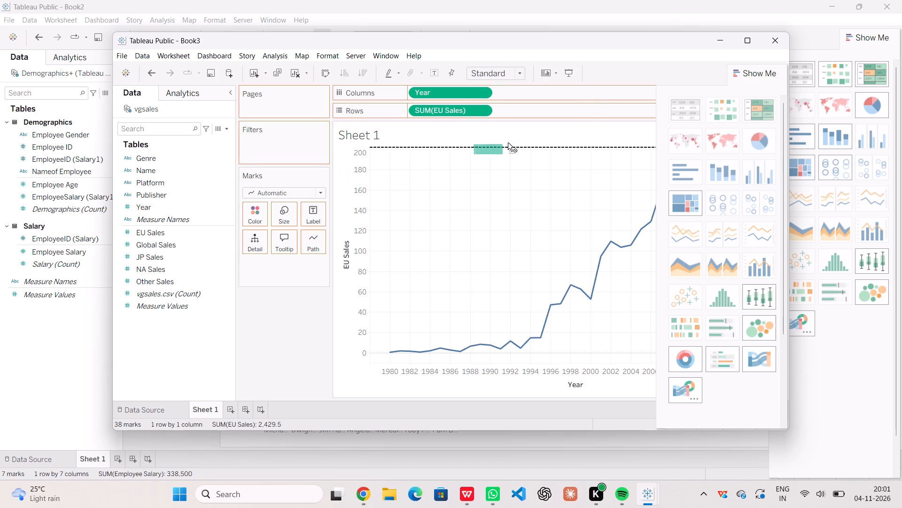
left_click_drag(508, 143, 585, 111)
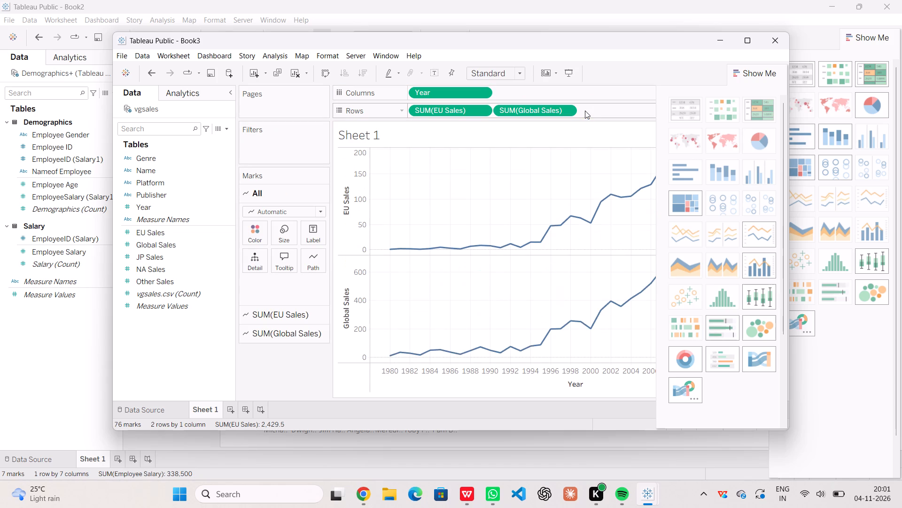
Convert the EU Sales and Global Sales line charts by Year into a single combined bar line chart.
left_click(751, 39)
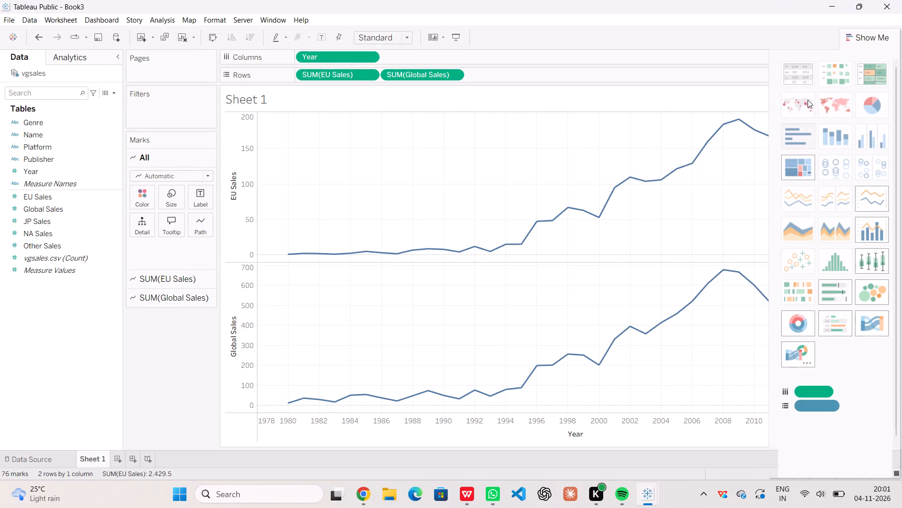
left_click(874, 38)
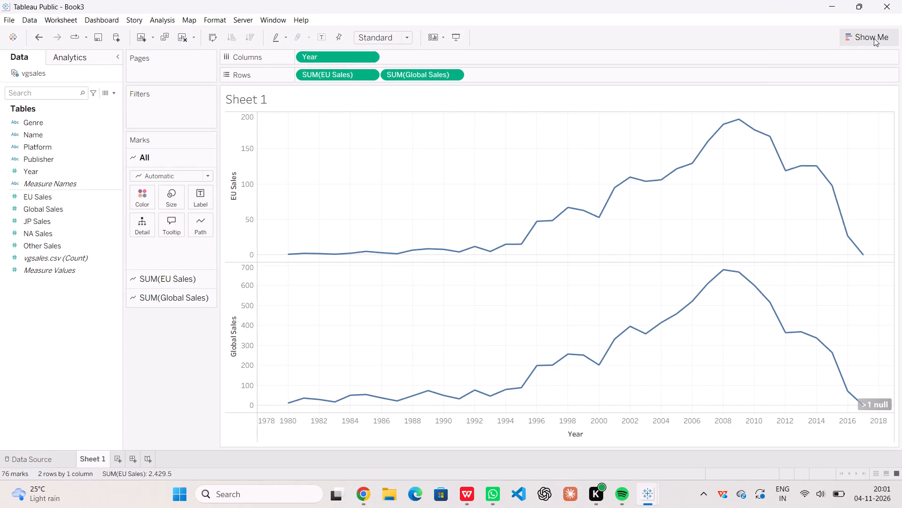
scroll(642, 227, "down", 2, "ctrl")
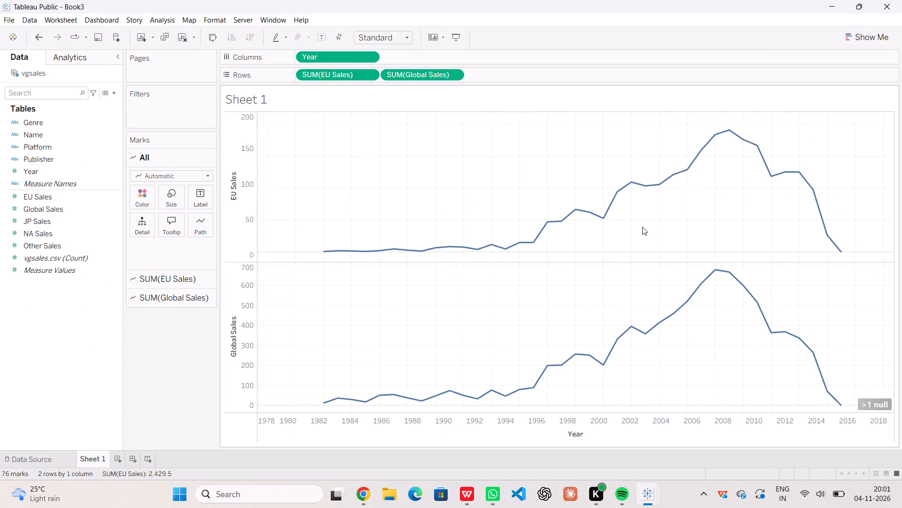
scroll(642, 227, "down", 2, "ctrl")
scroll(642, 227, "up", 1, "ctrl")
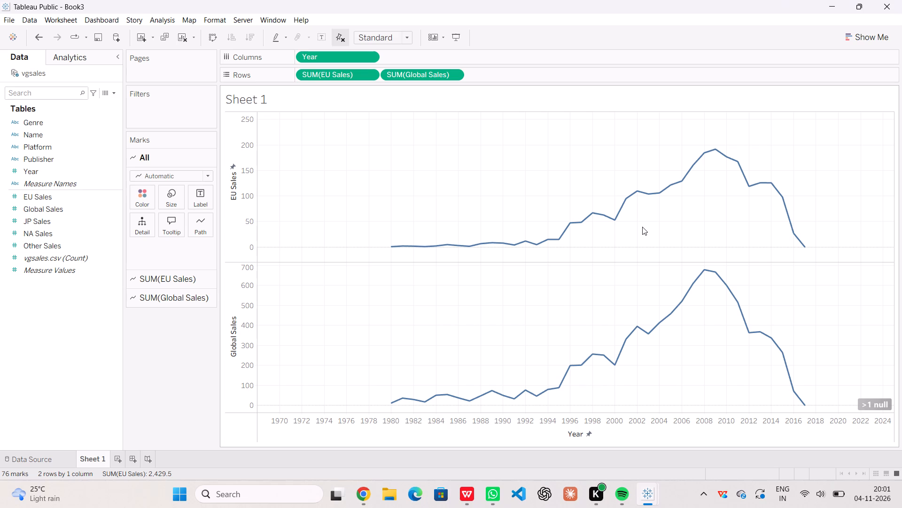
left_click(861, 39)
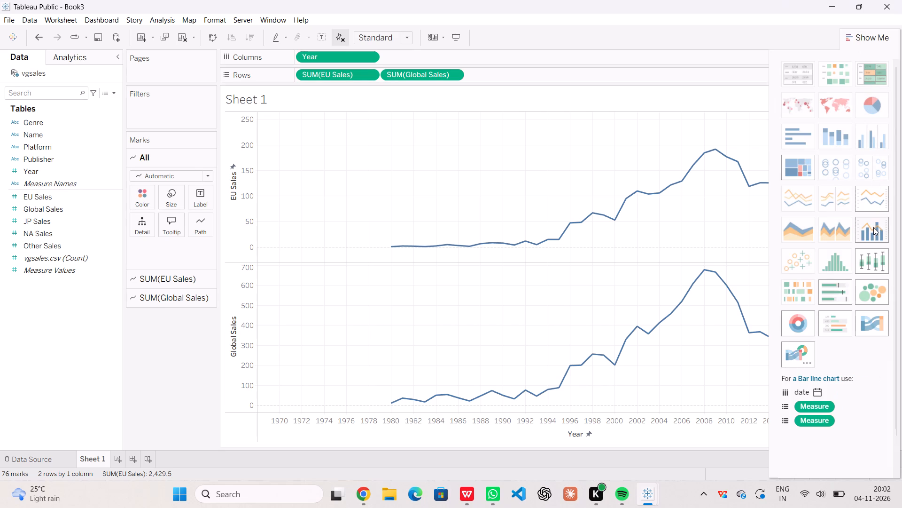
left_click(873, 227)
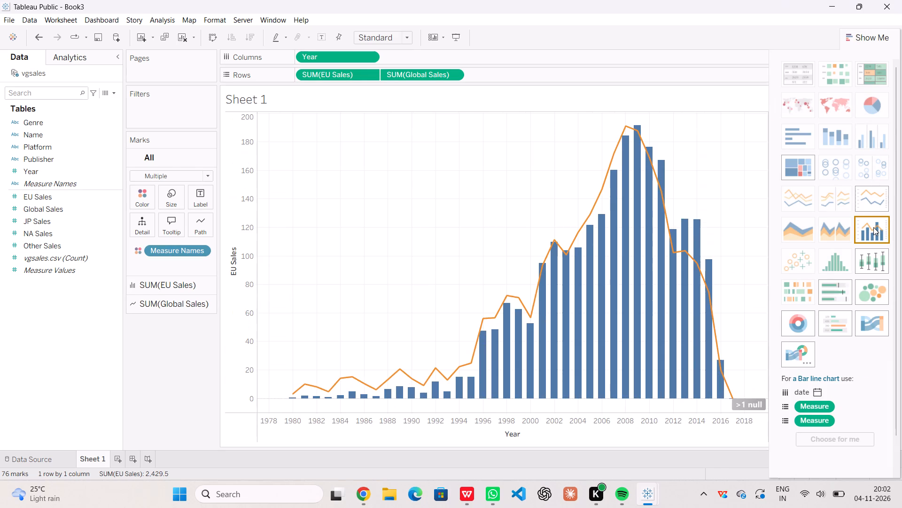
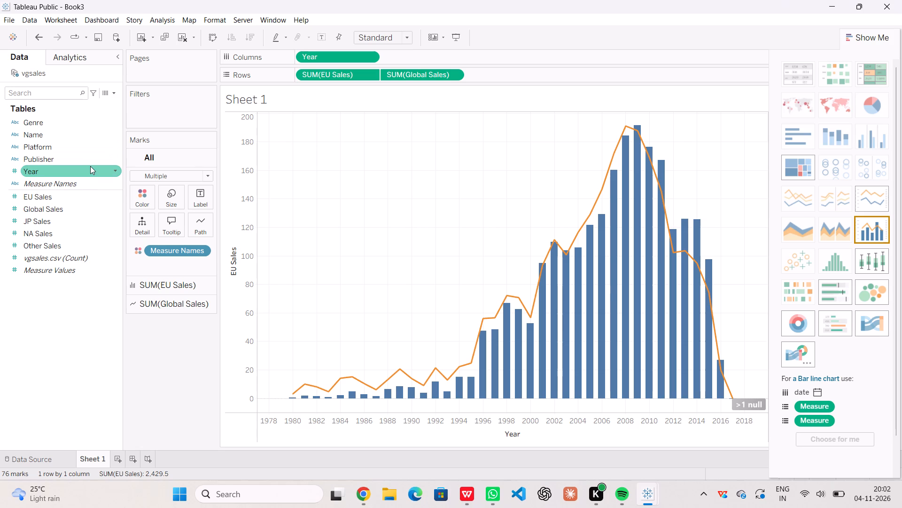
Filter the chart by Year to the range of values 2000 to 2016.
left_click_drag(90, 166, 165, 107)
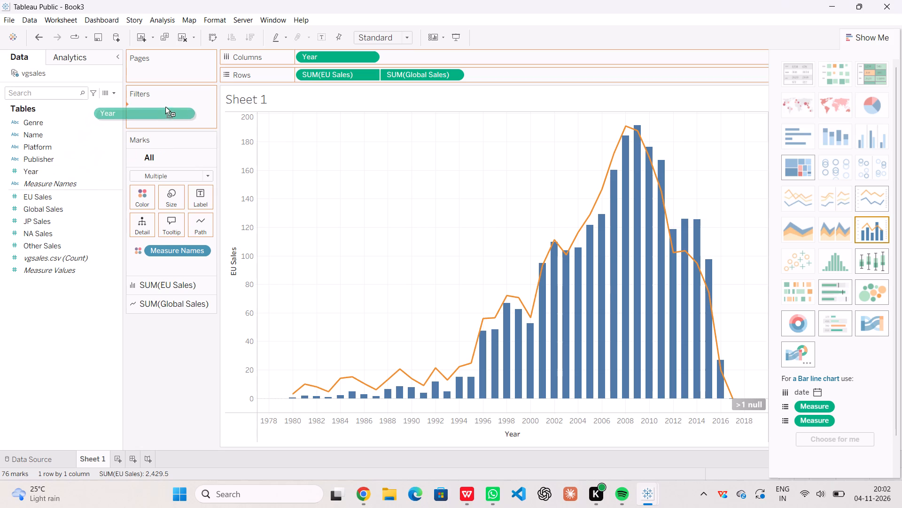
left_click_drag(165, 107, 187, 101)
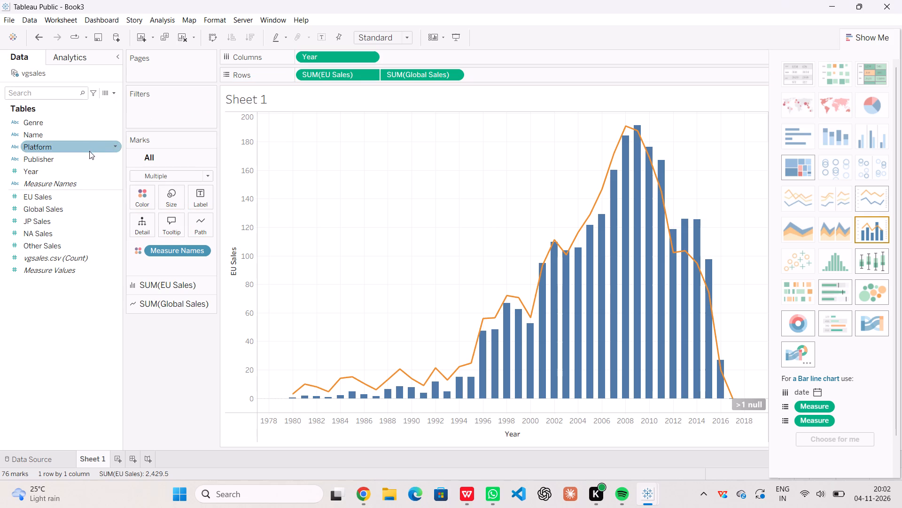
left_click_drag(82, 169, 184, 103)
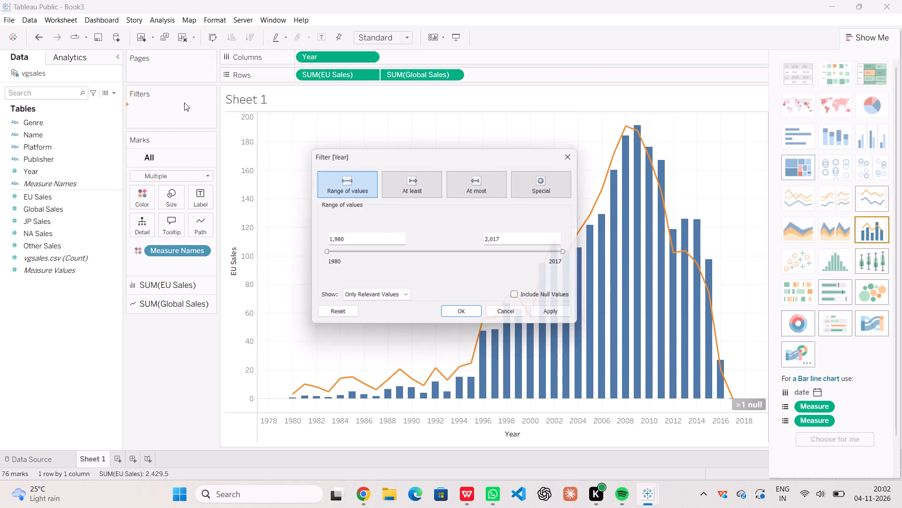
left_click(350, 238)
key("BackSpace")
key("BackSpace")
key("BackSpace")
key("BackSpace")
key("BackSpace")
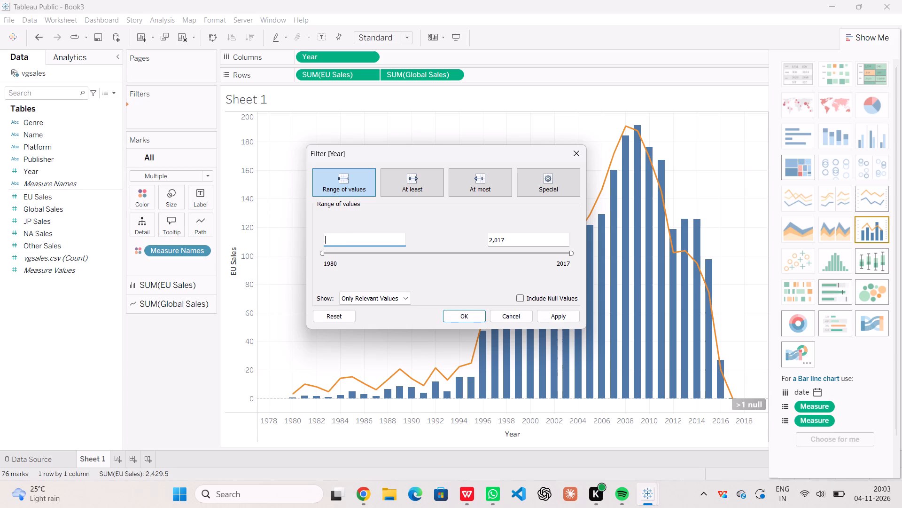
type("2000")
left_click(519, 241)
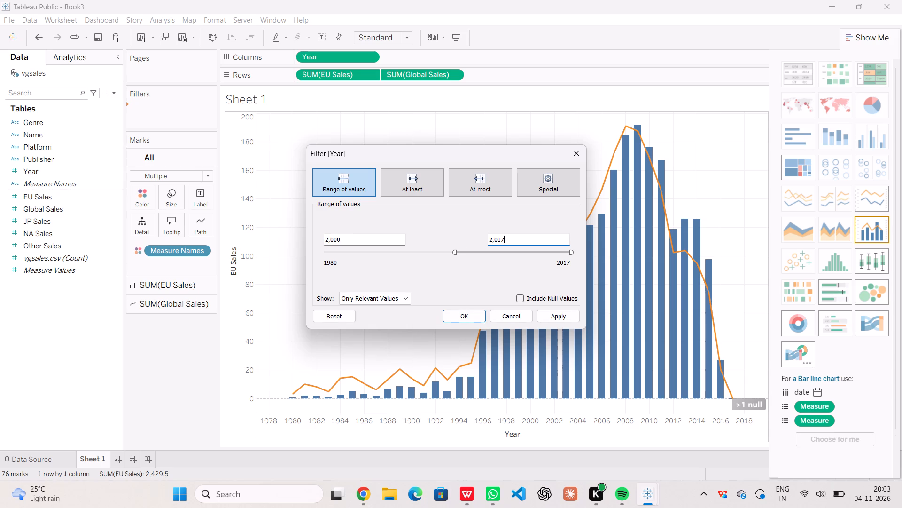
key("BackSpace")
key("6")
key("Return")
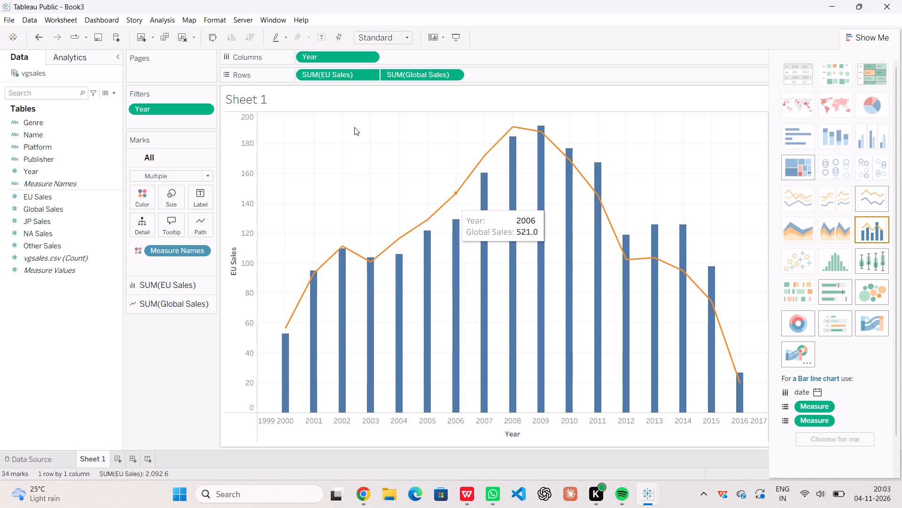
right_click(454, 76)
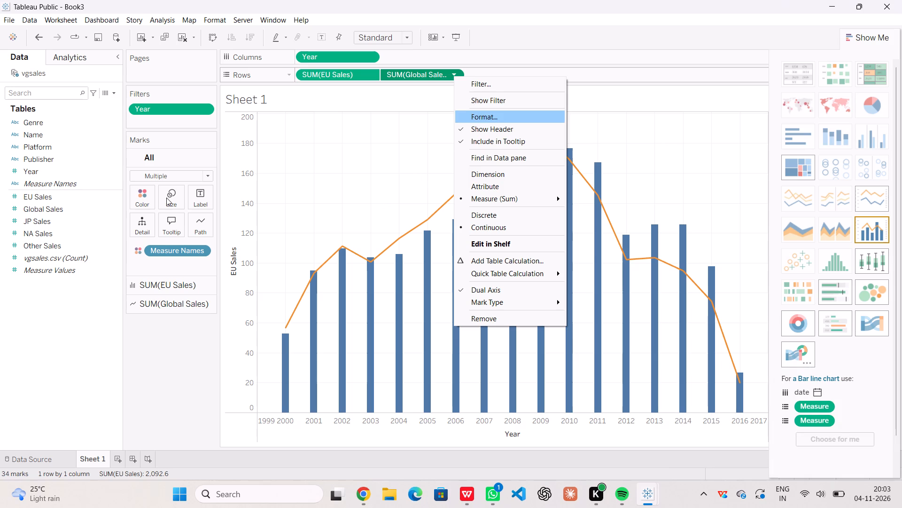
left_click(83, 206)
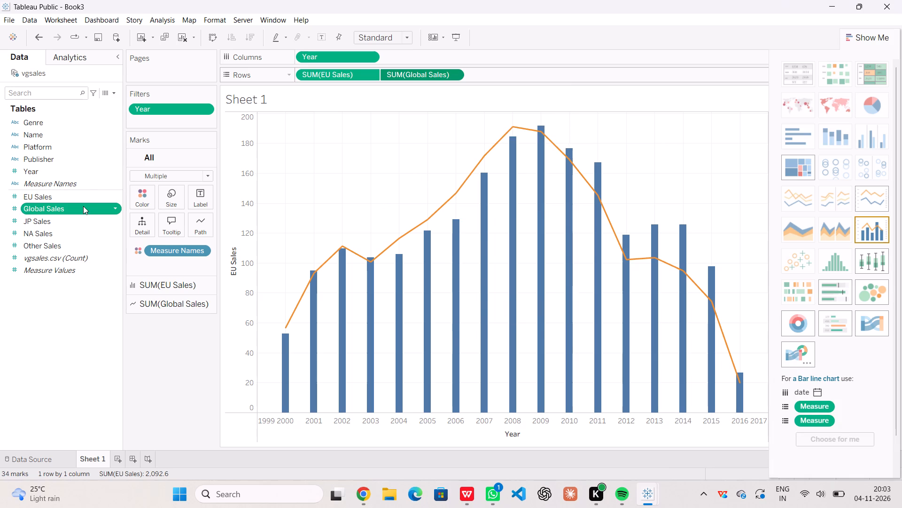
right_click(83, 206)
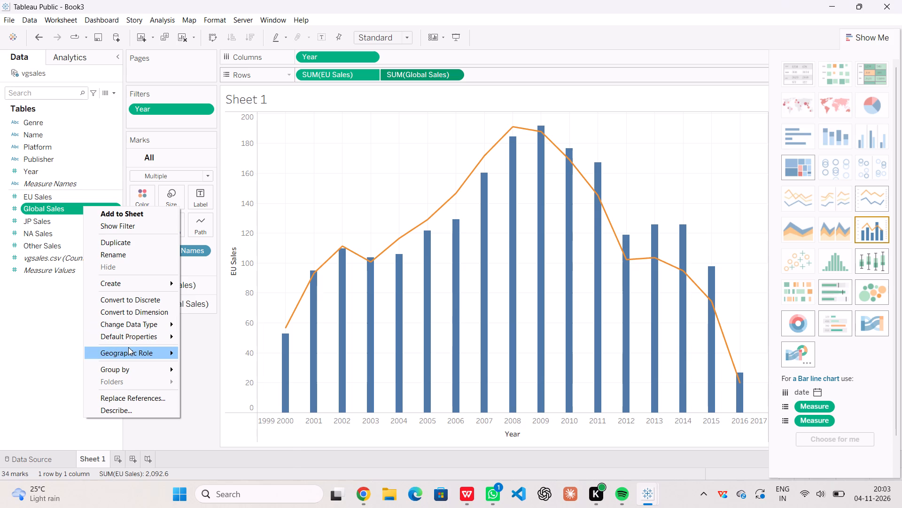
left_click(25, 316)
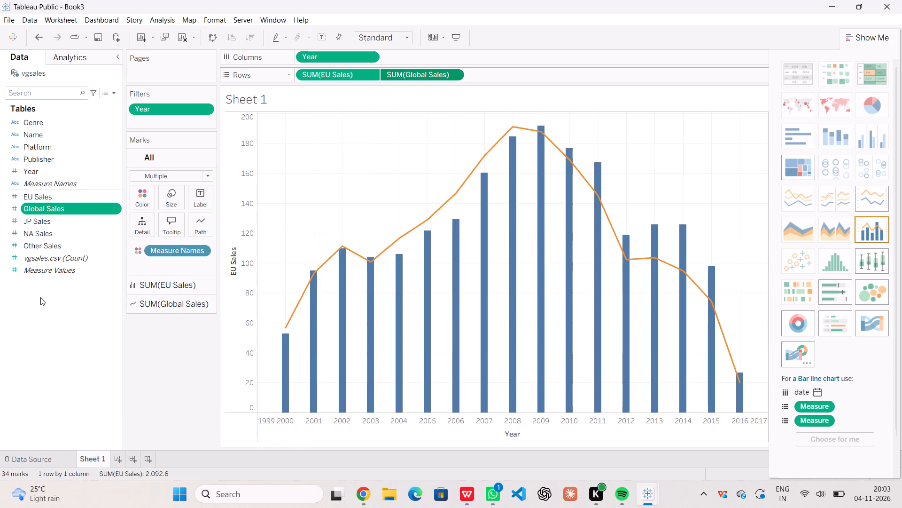
Create a calculated field from Global Sales named [Global Sales]-[EU Sales], keeping [Global Sales] as its formula.
right_click(117, 212)
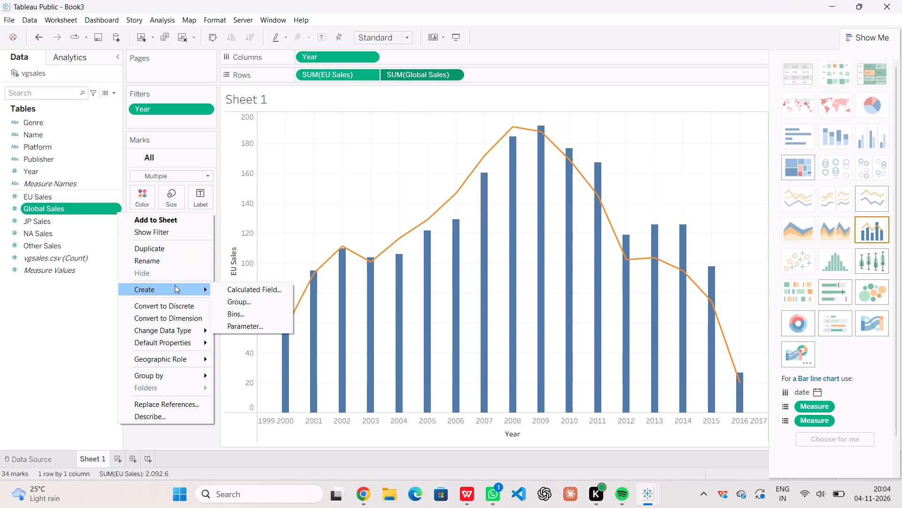
left_click(242, 287)
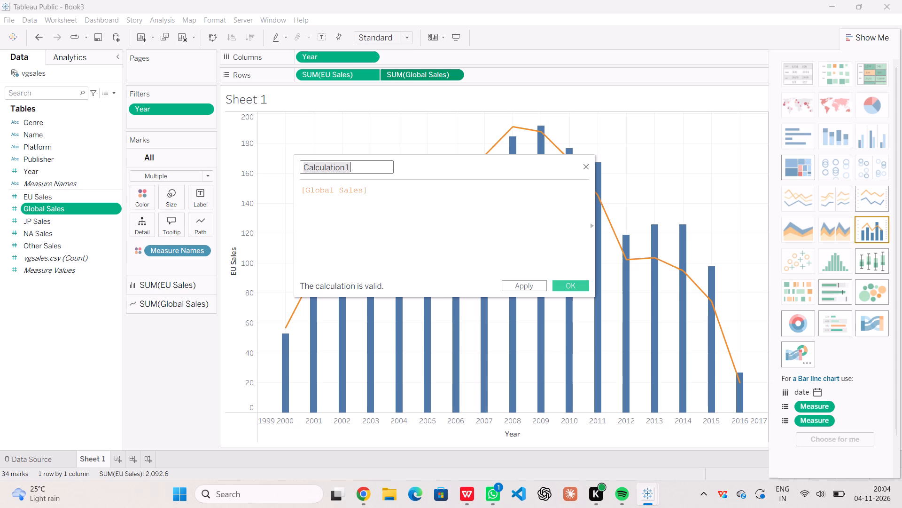
key("BackSpace")
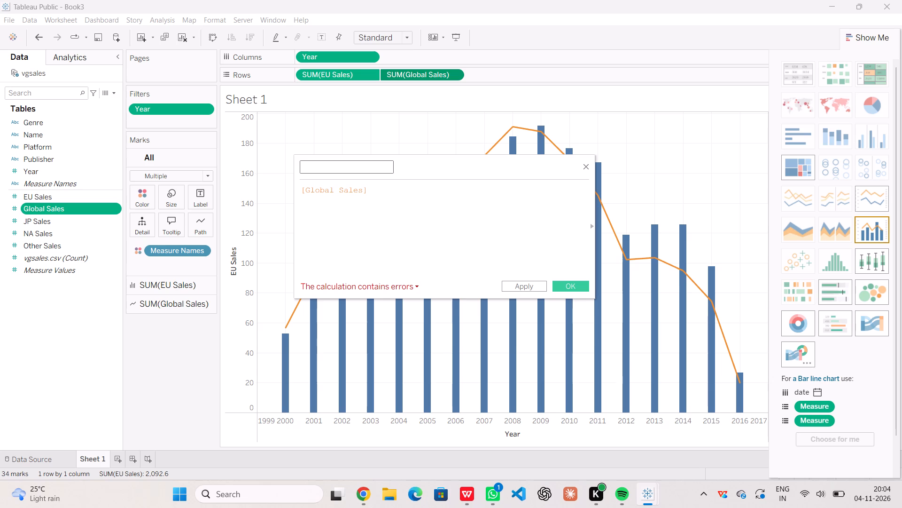
key("bracketleft")
type("Global")
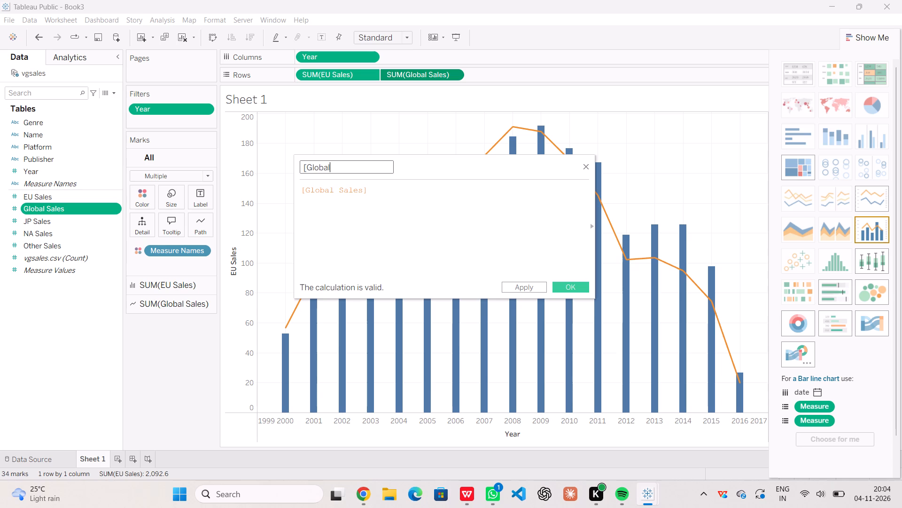
key("space")
type("Sales")
type("]-")
key("bracketleft")
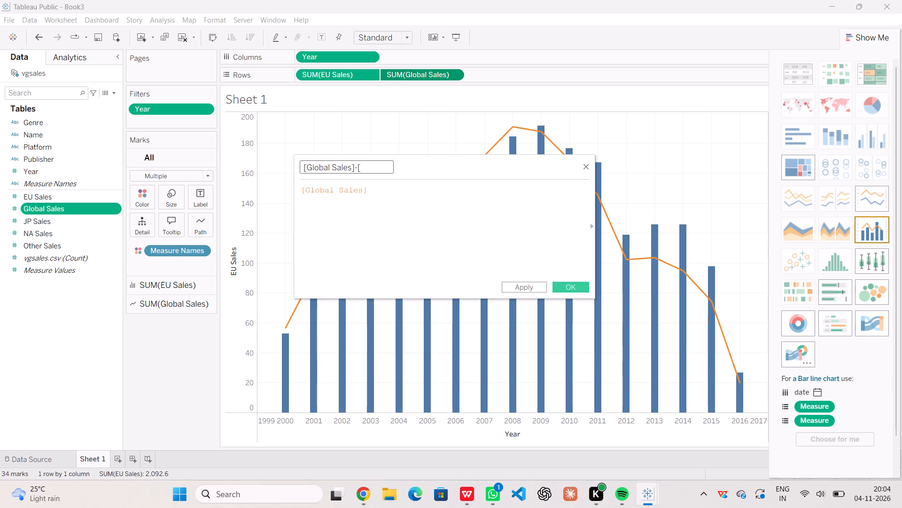
type("EU")
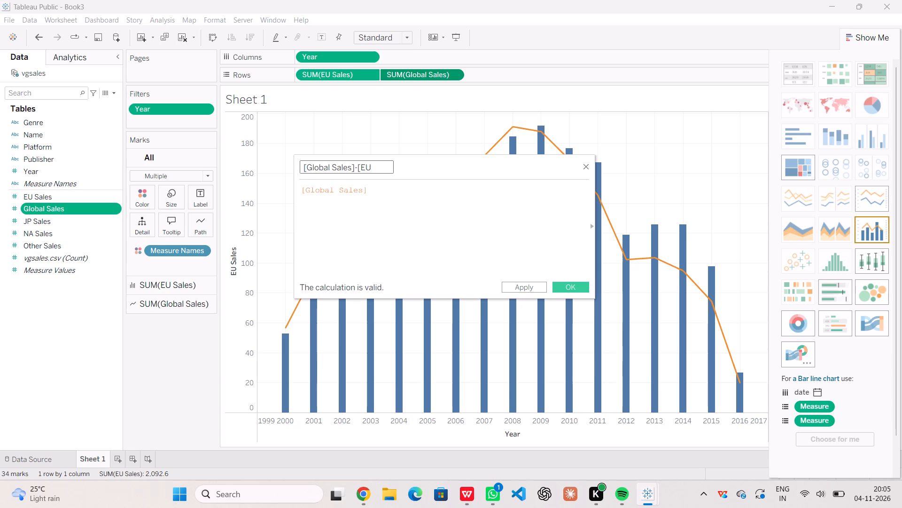
key("space")
type("Sales")
key("bracketright")
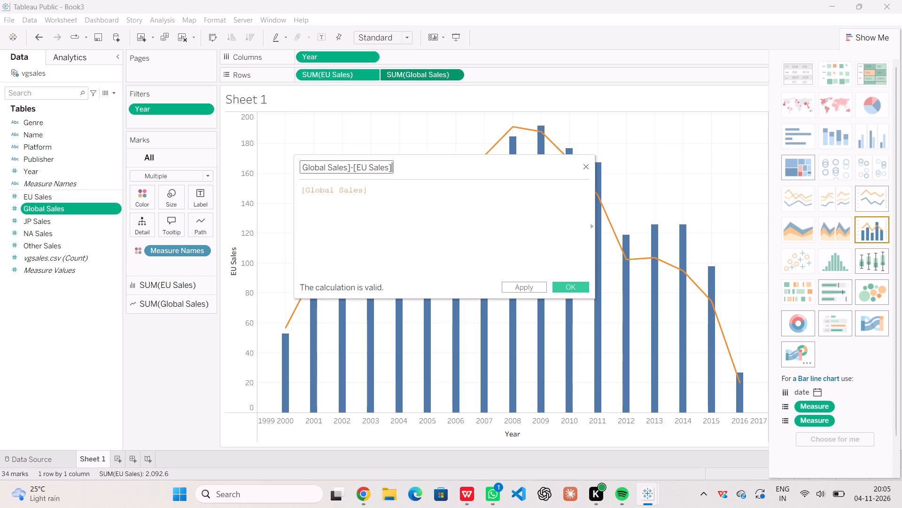
left_click(560, 287)
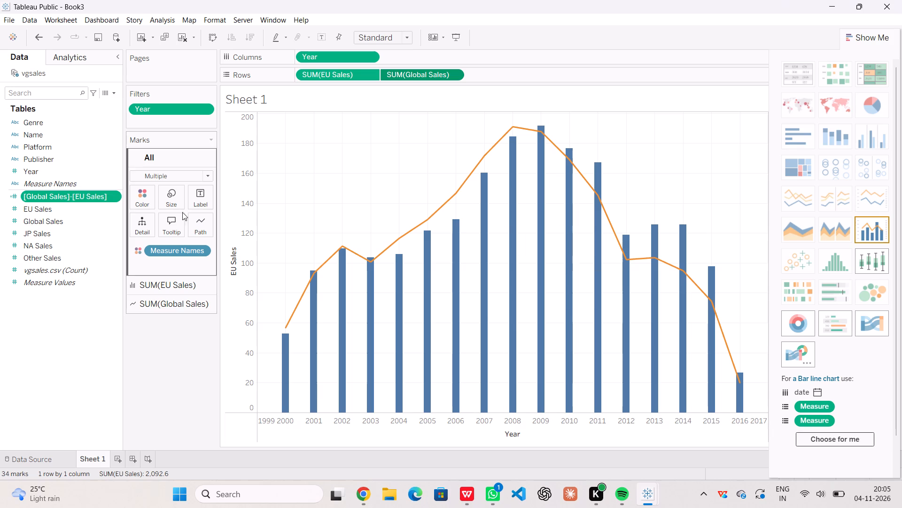
Add the [Global Sales]-[EU Sales] field to Rows after Global Sales.
left_click_drag(109, 198, 450, 97)
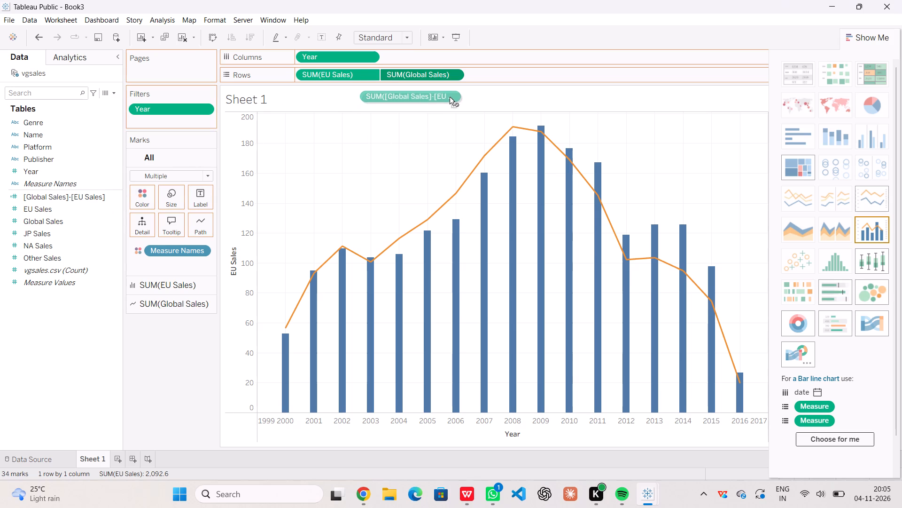
left_click_drag(450, 97, 567, 79)
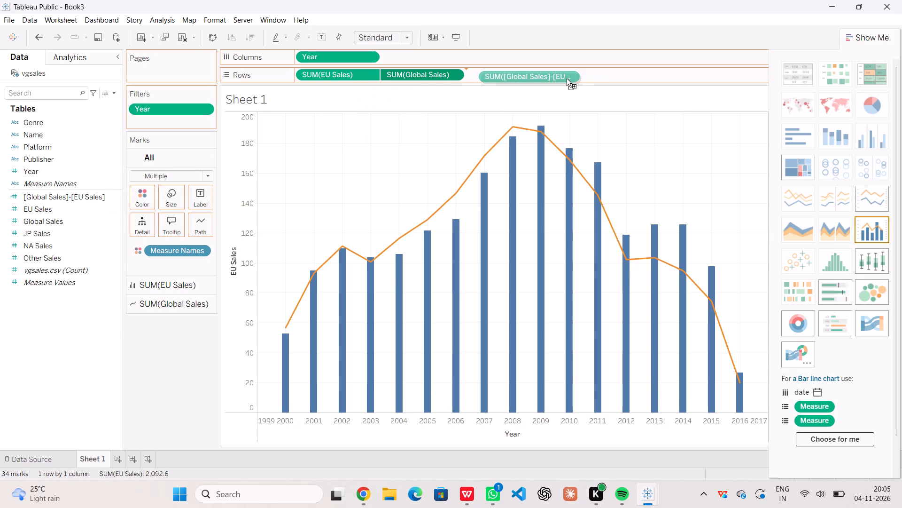
left_click_drag(567, 79, 566, 79)
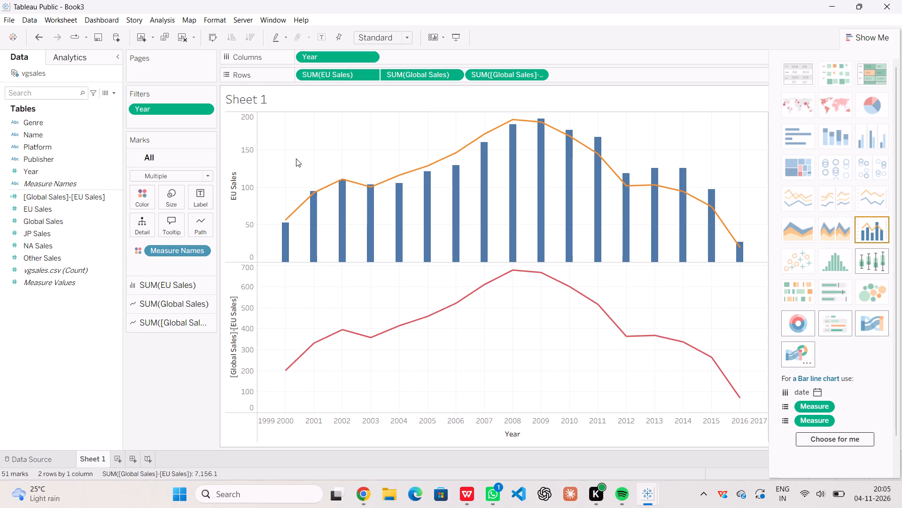
Start another calculated field from Global Sales and name it Sales by difference.
right_click(109, 222)
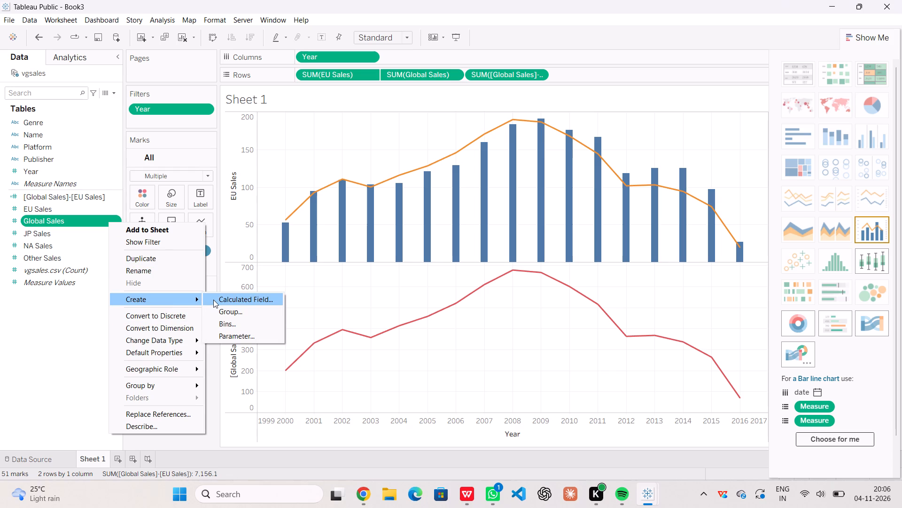
left_click(213, 300)
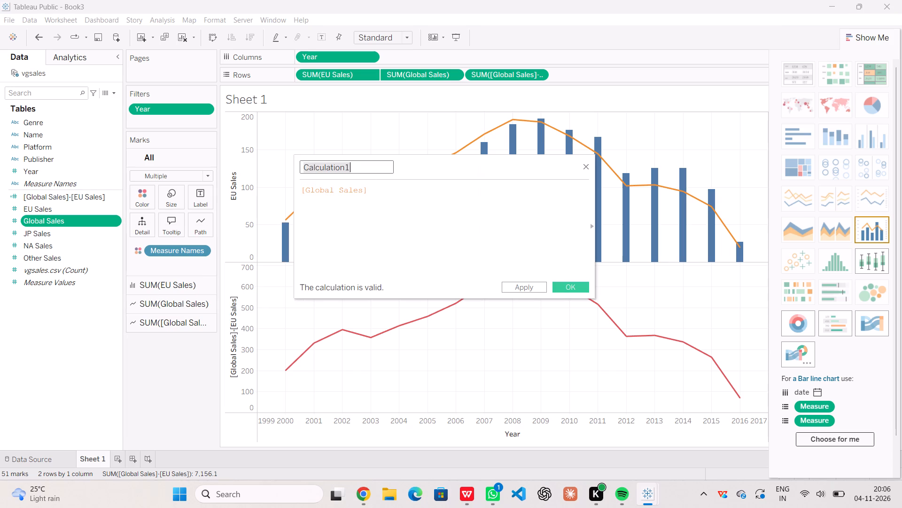
key("BackSpace")
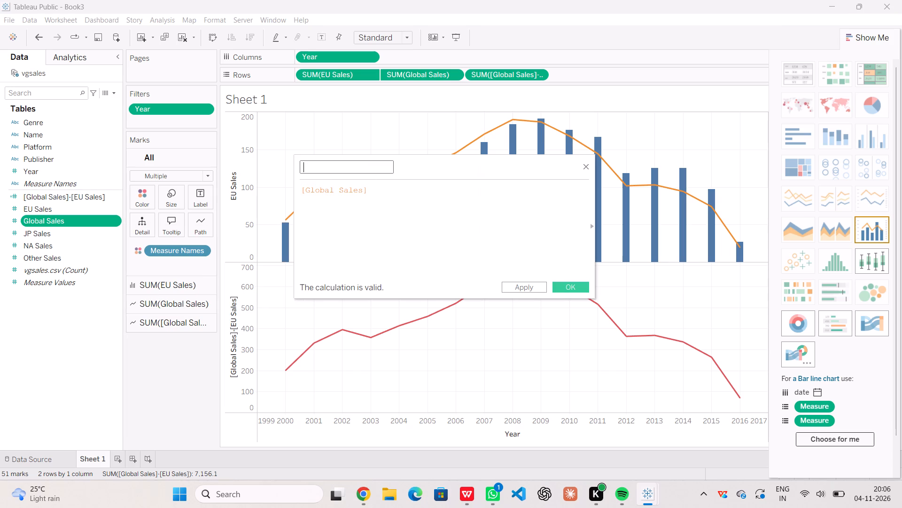
type("Sales by")
key("space")
type("differenc")
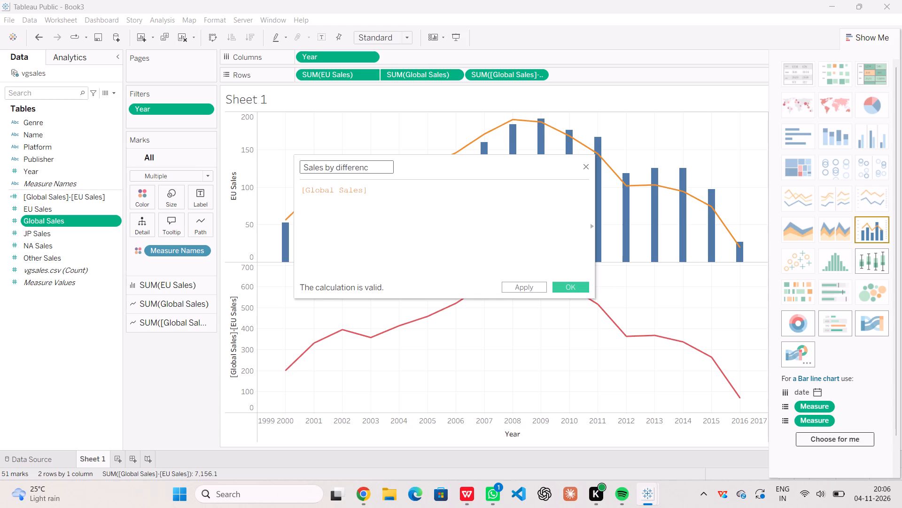
key("e")
Enclose the new calculated field's name in double quotation marks, making it "Sales by difference".
key("Left")
key("Left")
key("Left")
key("Left")
key("Left")
key("Left")
key("Left")
key("Left")
key("Left")
key("Left")
key("Left")
key("Left")
key("Left")
key("Left")
key("Left")
key("Left")
key("Left")
key("Left")
key("Left")
key("shift+quotedbl")
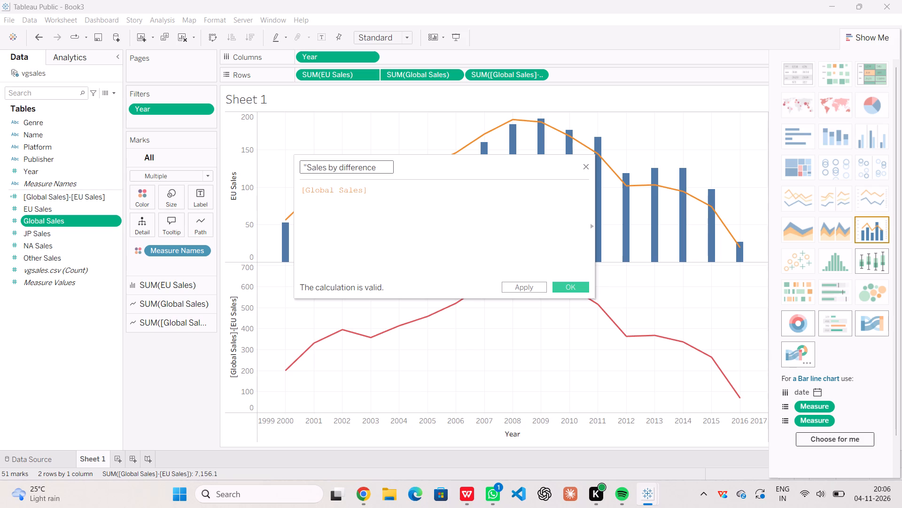
key("Right")
key("Right")
key("Right")
key("Right")
key("Right")
key("Right")
key("Right")
key("Right")
key("Right")
key("Right")
key("Right")
key("Right")
key("Right")
key("Right")
key("Right")
key("Right")
key("Right")
key("Right")
key("Right")
key("shift+quotedbl")
Replace the calculated field's formula with [Global Sales]-[EU Sales] and save the field.
left_click(365, 191)
type("vd")
key("BackSpace")
key("BackSpace")
key("BackSpace")
key("BackSpace")
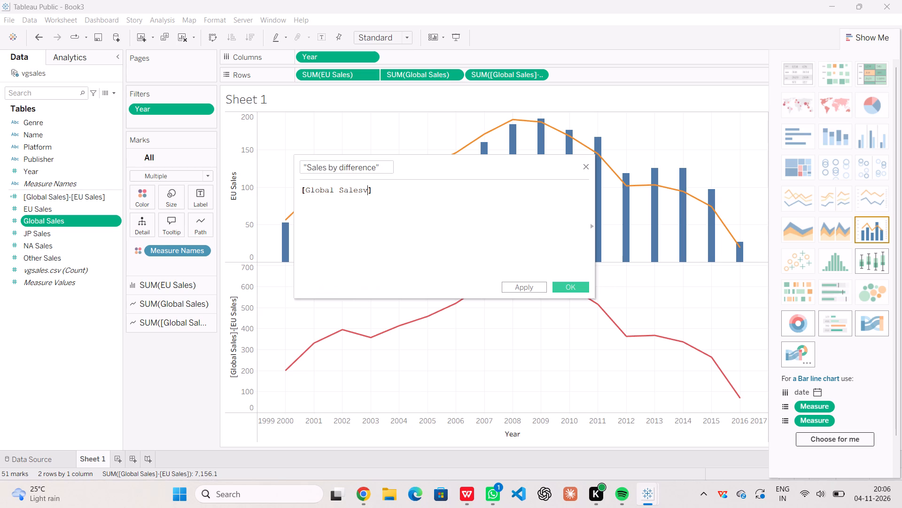
key("BackSpace")
key("BackSpace")
key("BackSpace")
key("BackSpace")
key("BackSpace")
key("BackSpace")
key("BackSpace")
key("BackSpace")
key("BackSpace")
key("BackSpace")
key("BackSpace")
key("BackSpace")
key("BackSpace")
key("BackSpace")
key("BackSpace")
key("BackSpace")
key("BackSpace")
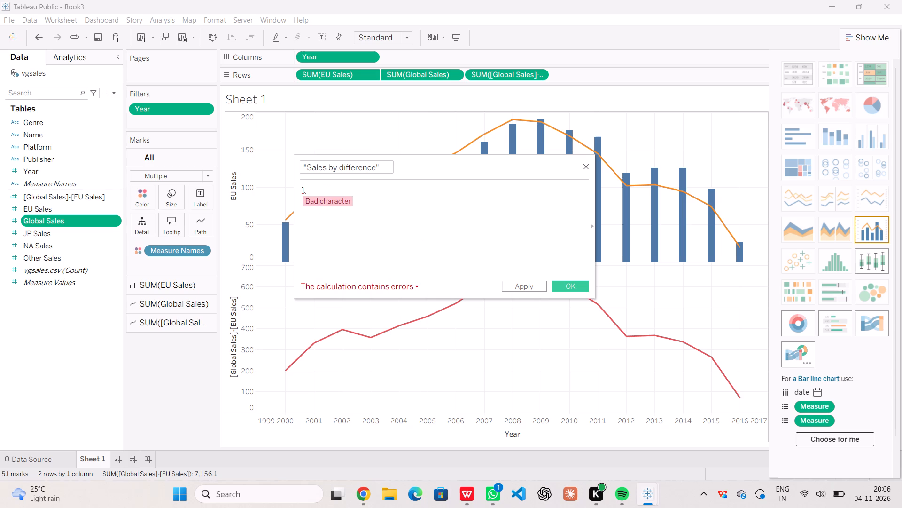
key("bracketleft")
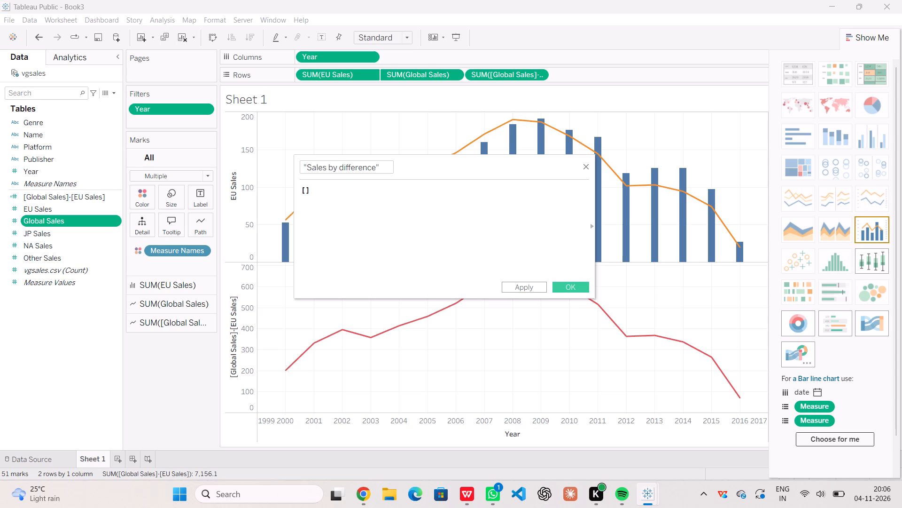
type("Globa")
key("l")
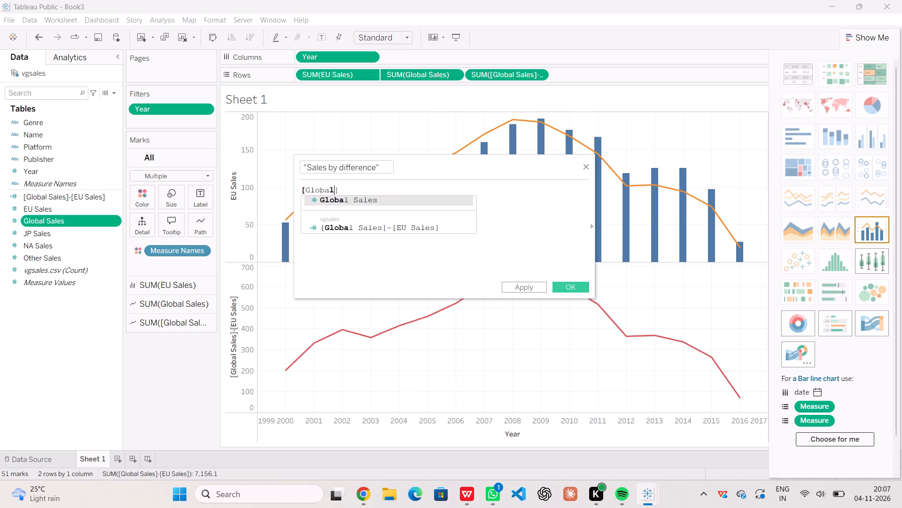
key("space")
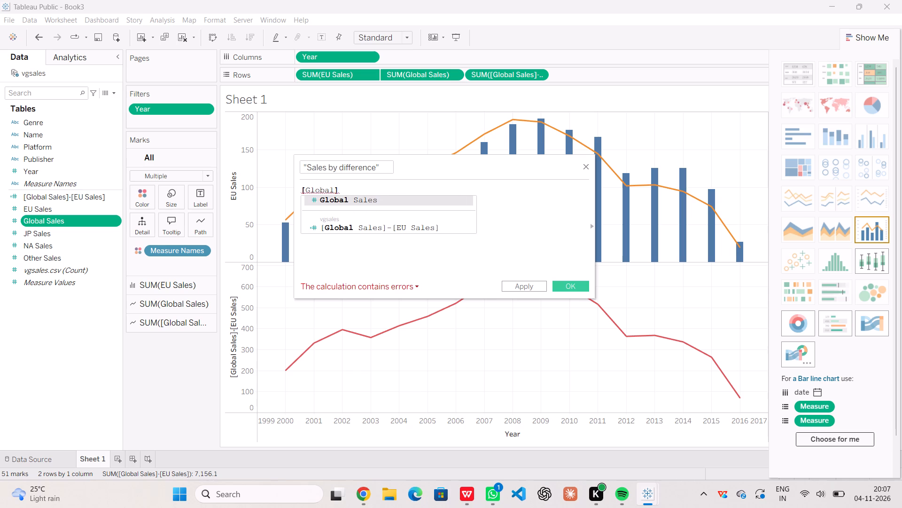
type("Sales")
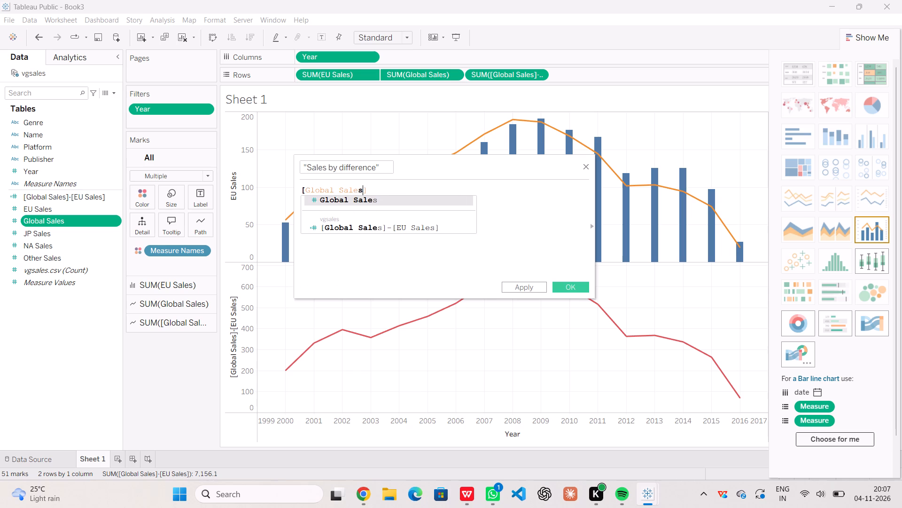
key("bracketright")
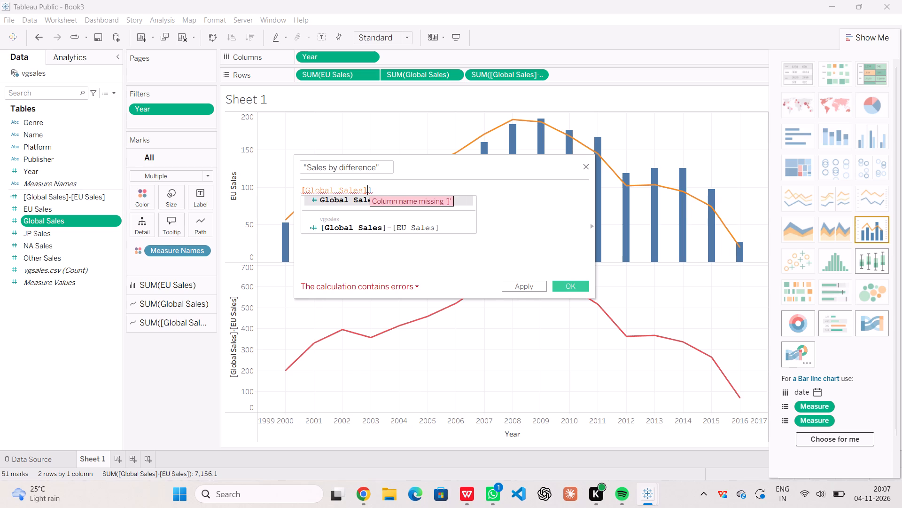
key("minus")
key("bracketleft")
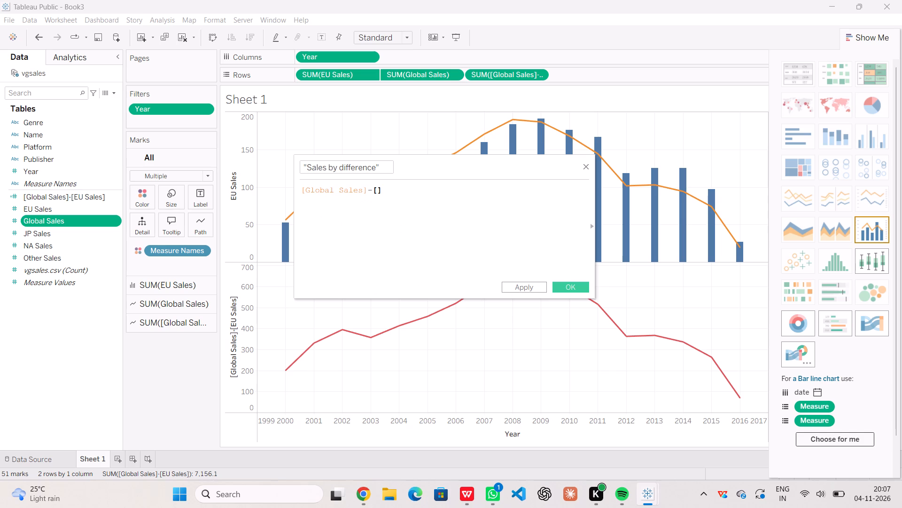
type("EU")
key("space")
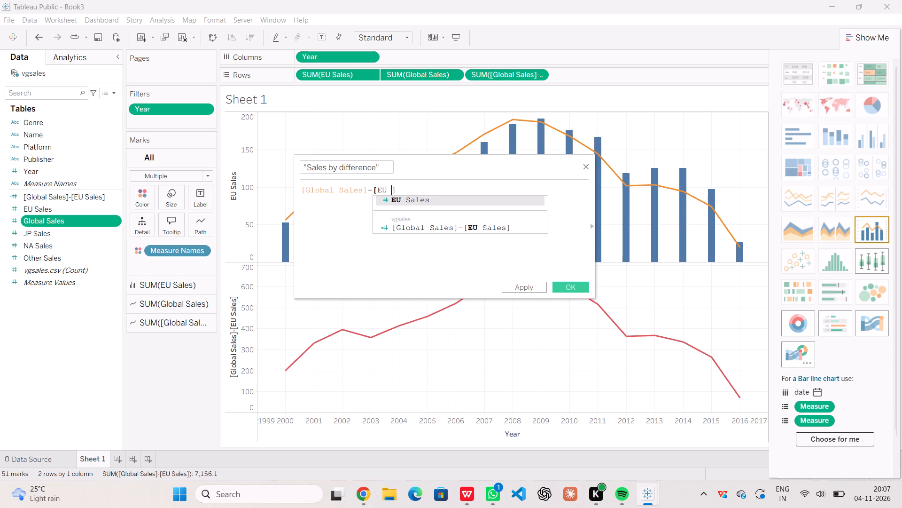
type("Sales")
key("bracketright")
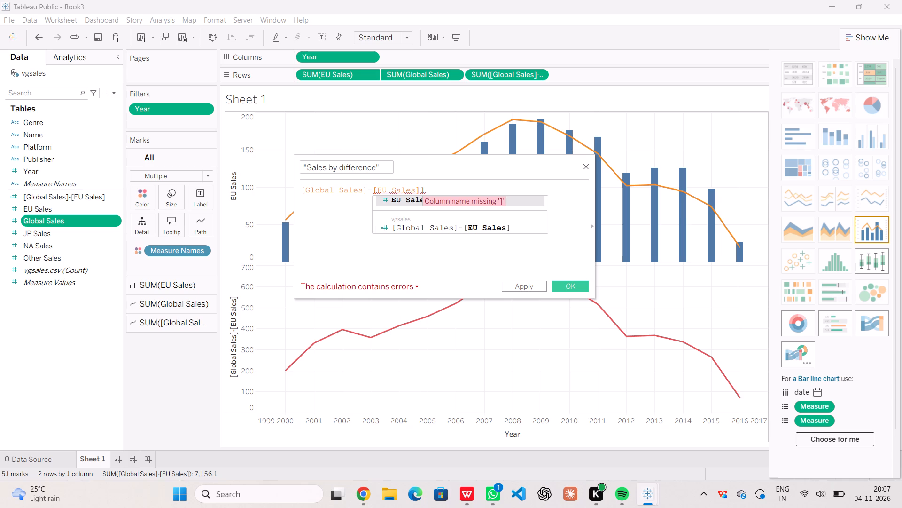
key("BackSpace")
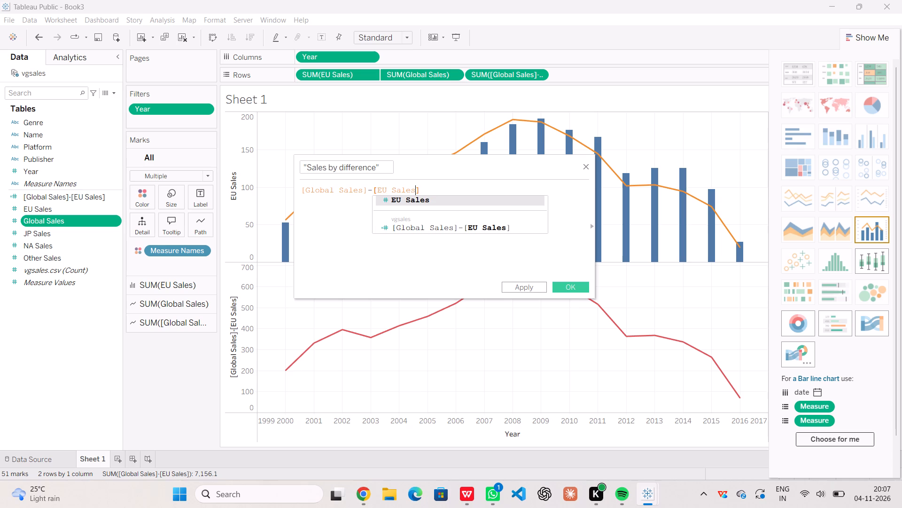
left_click(562, 286)
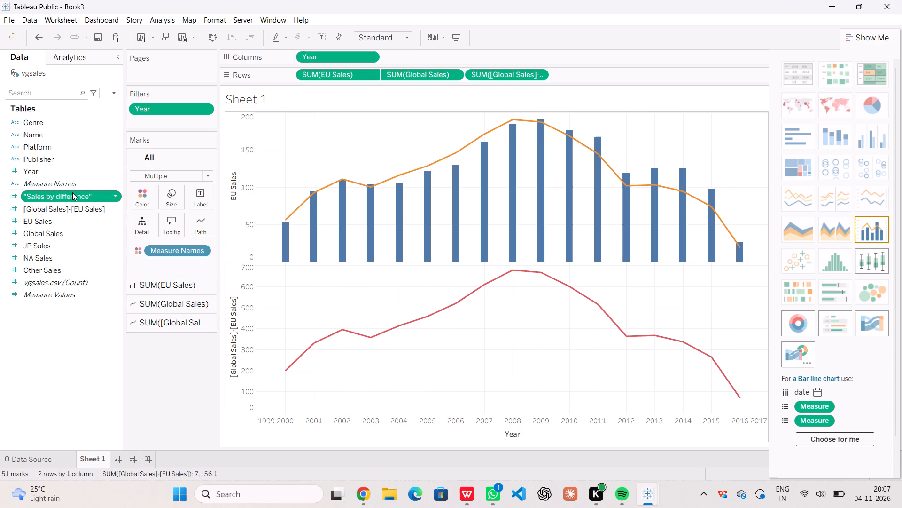
Add the "Sales by difference" field to Rows after the [Global Sales]-[EU Sales] field.
left_click_drag(72, 192, 438, 100)
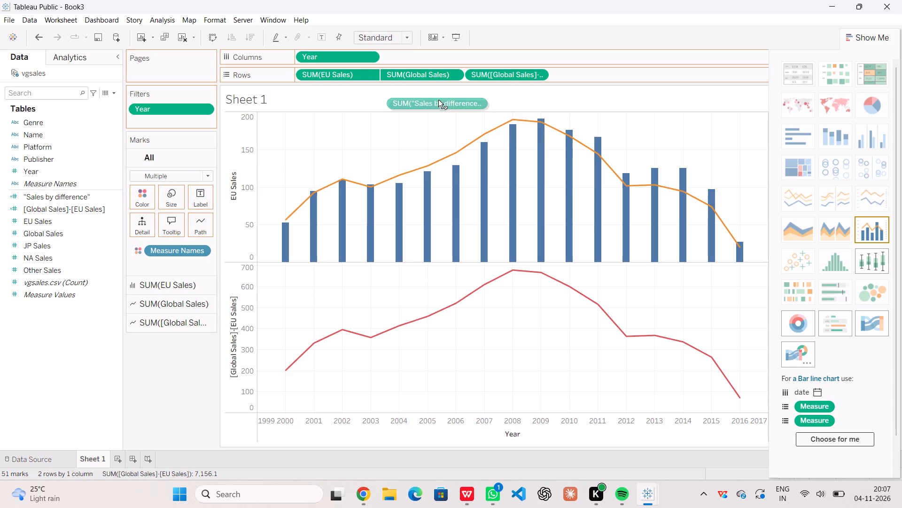
left_click_drag(438, 100, 485, 88)
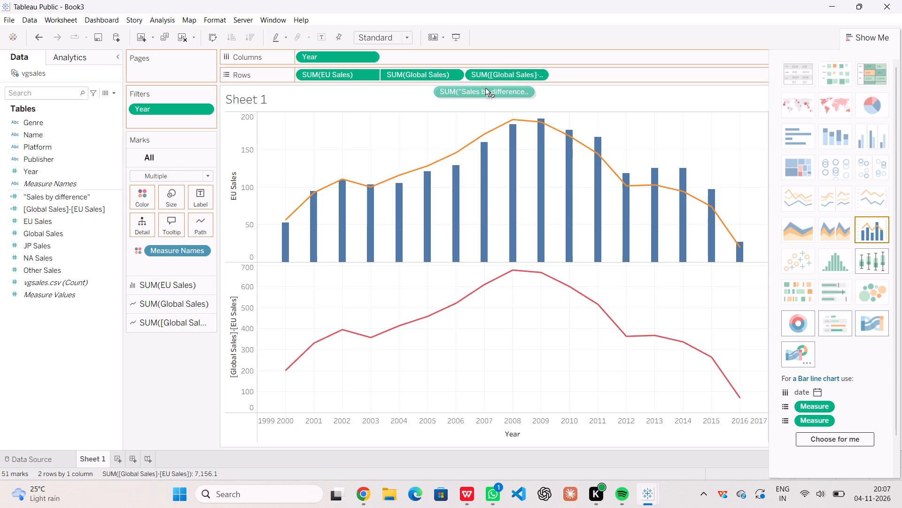
left_click_drag(485, 88, 621, 79)
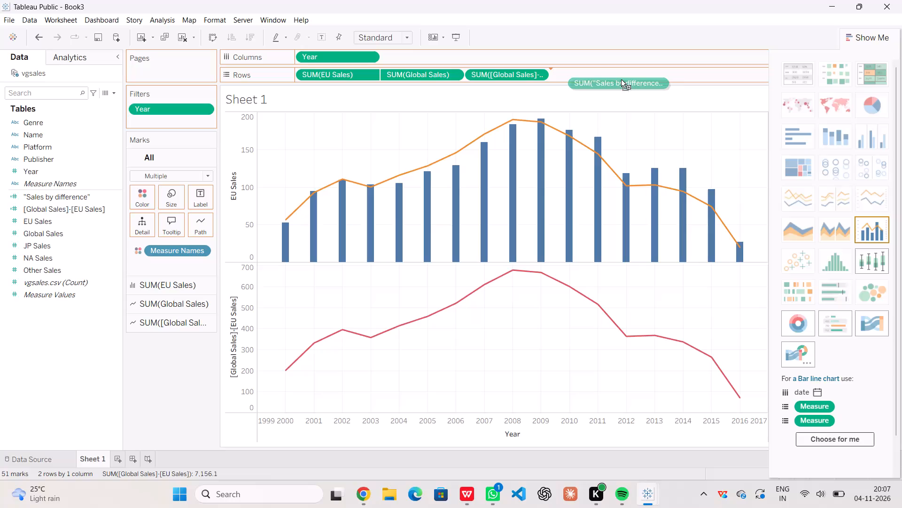
left_click_drag(621, 79, 604, 73)
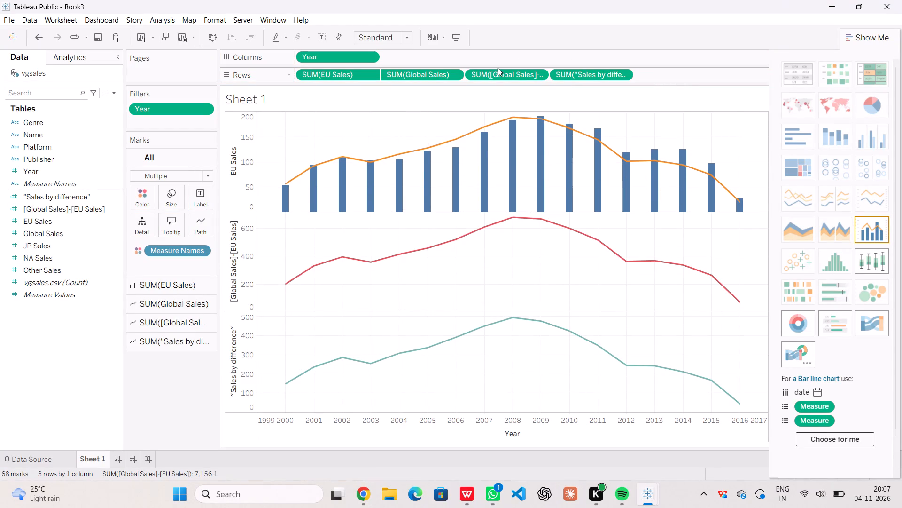
Remove the [Global Sales]-[EU Sales] field from Rows.
left_click_drag(497, 75, 469, 98)
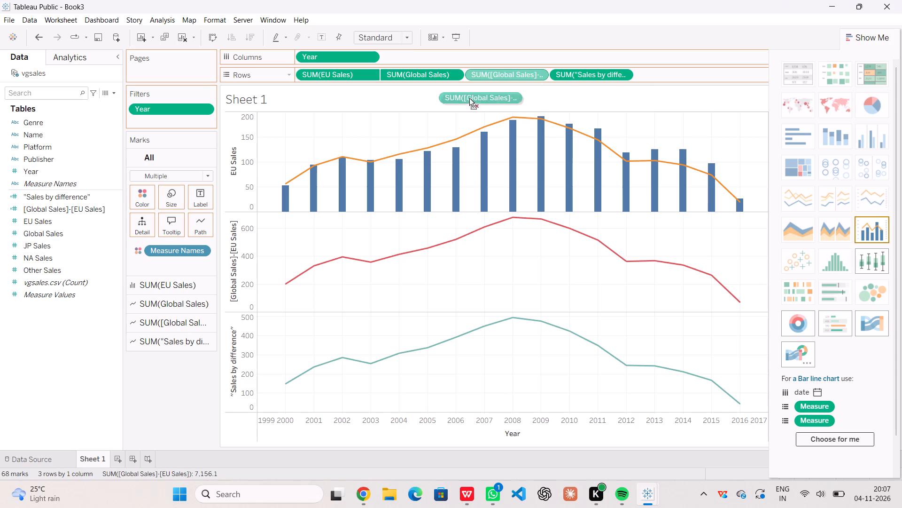
left_click_drag(469, 98, 125, 287)
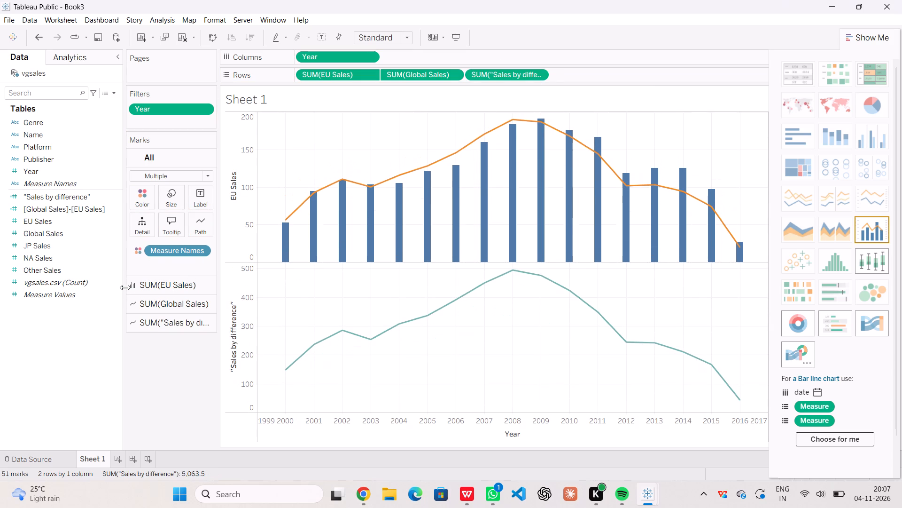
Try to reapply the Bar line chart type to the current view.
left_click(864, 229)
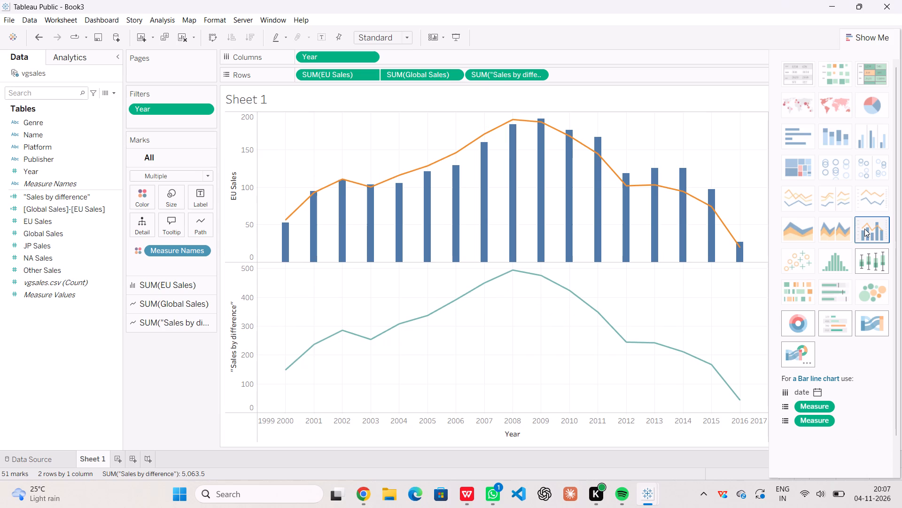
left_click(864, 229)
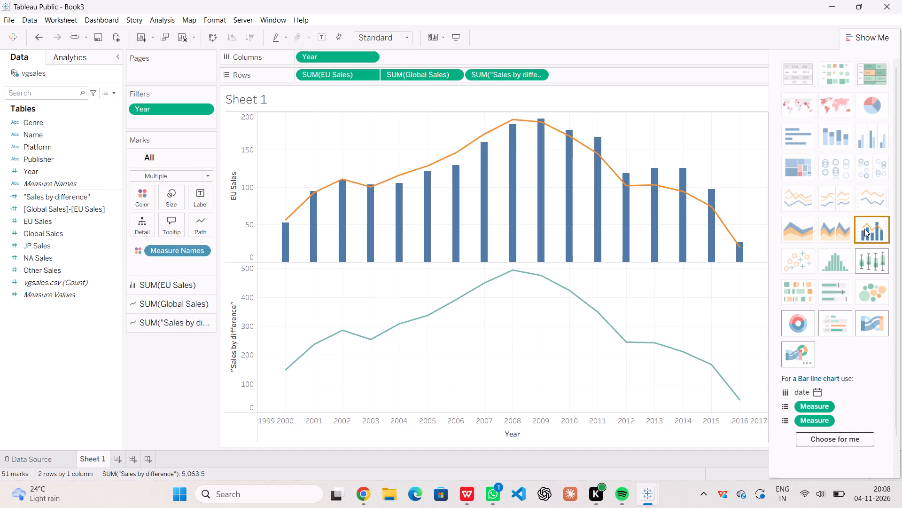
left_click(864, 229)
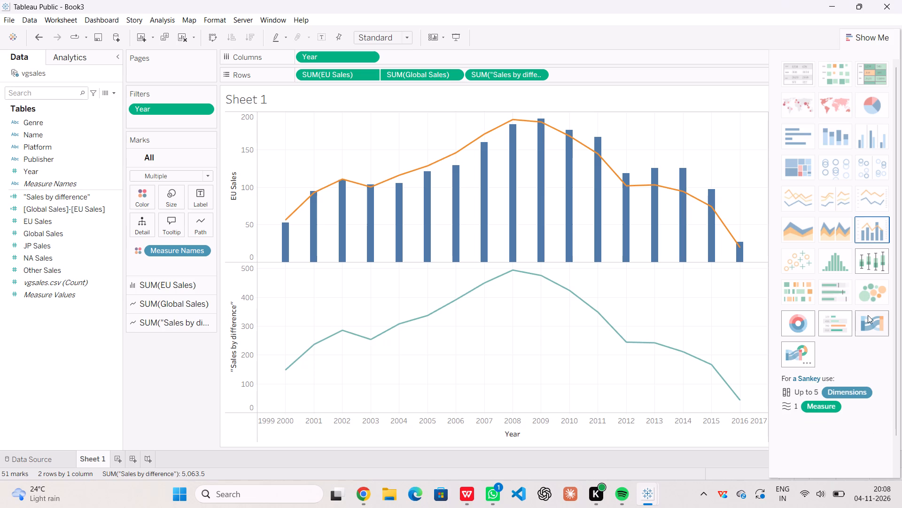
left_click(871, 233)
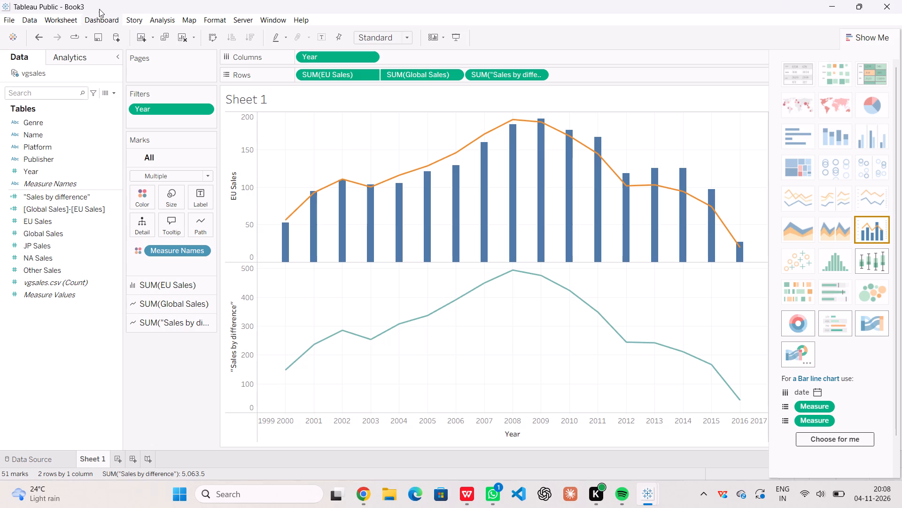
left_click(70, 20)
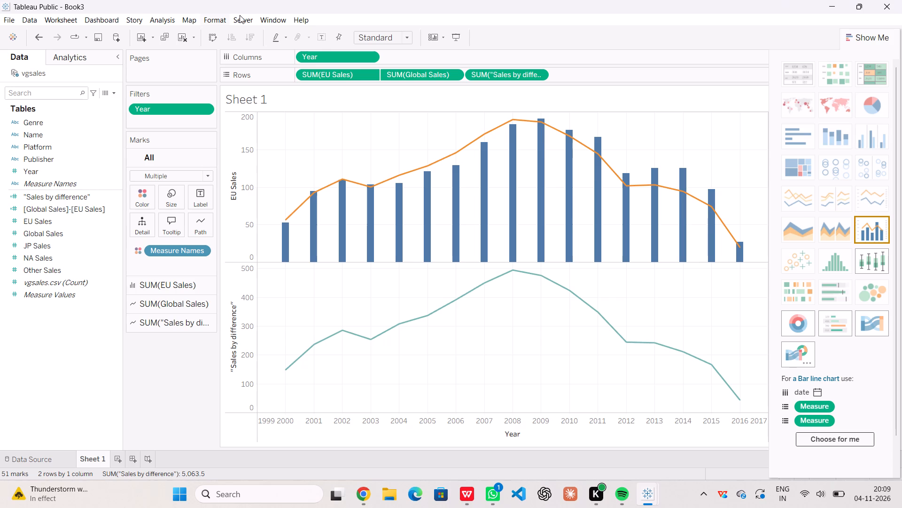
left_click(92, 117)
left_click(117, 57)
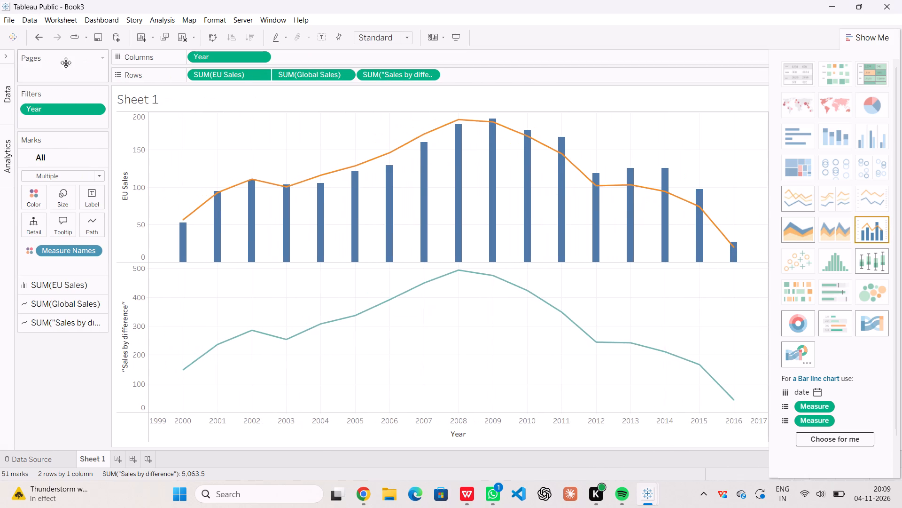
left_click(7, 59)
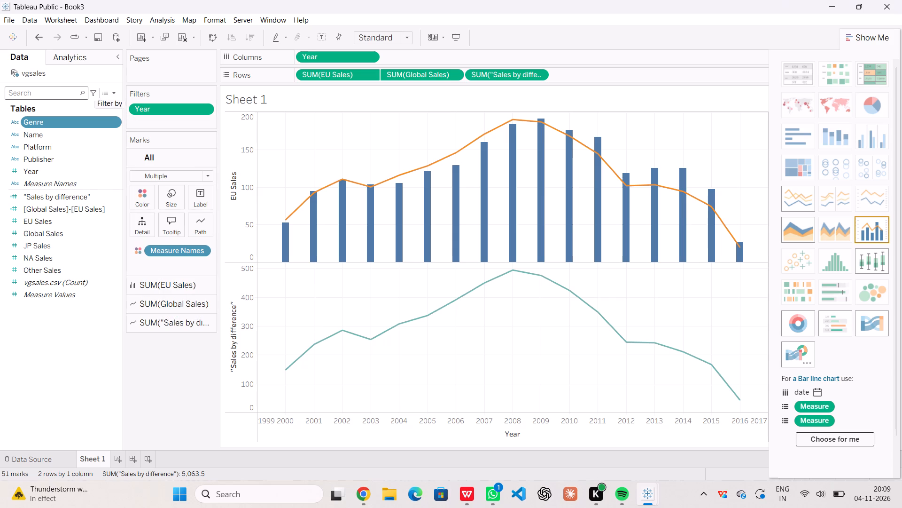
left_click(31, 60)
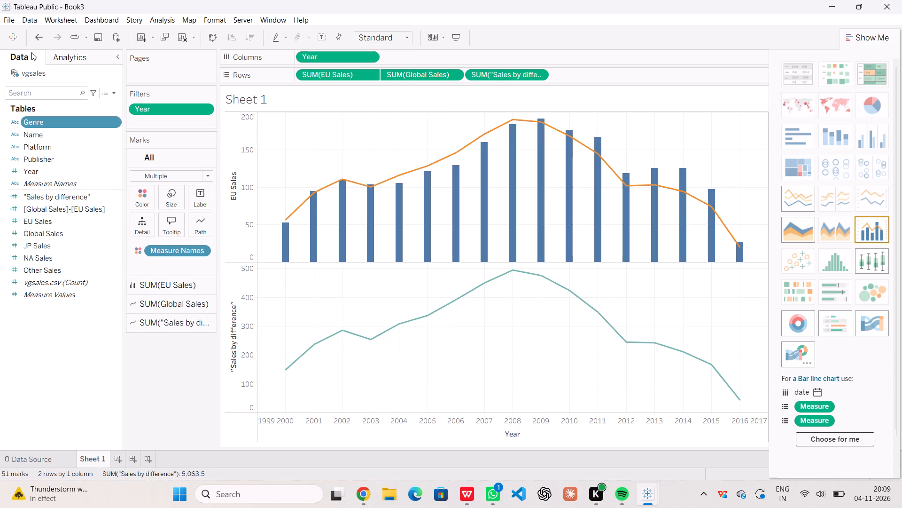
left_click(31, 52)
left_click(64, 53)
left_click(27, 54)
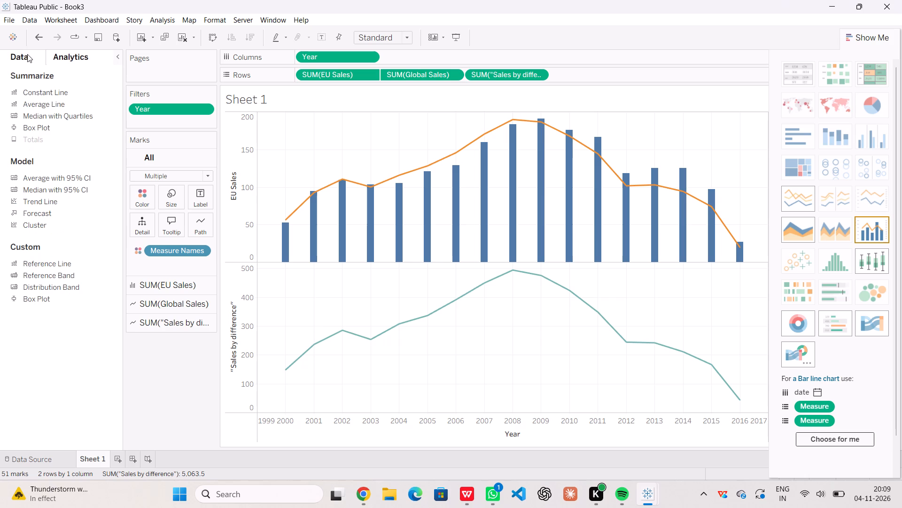
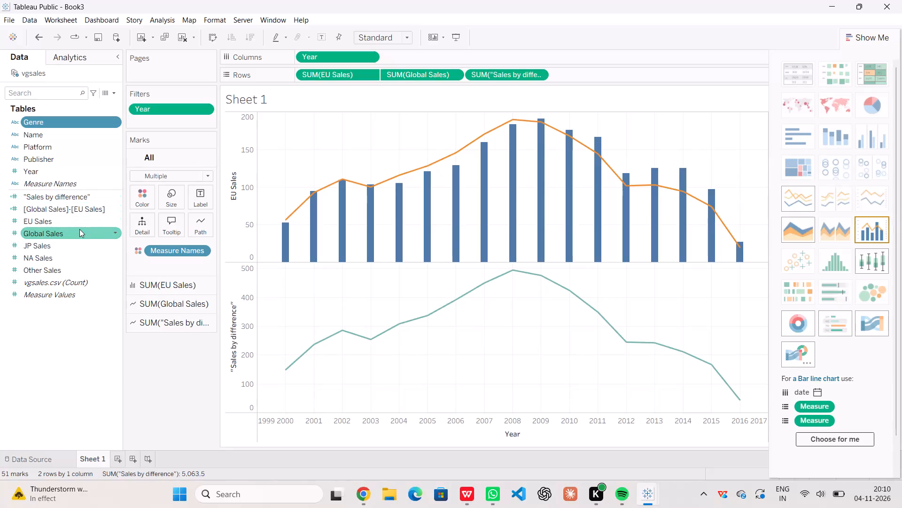
Create a parameter from the Global Sales field and name it "Select Genre", including the quotation marks.
right_click(81, 230)
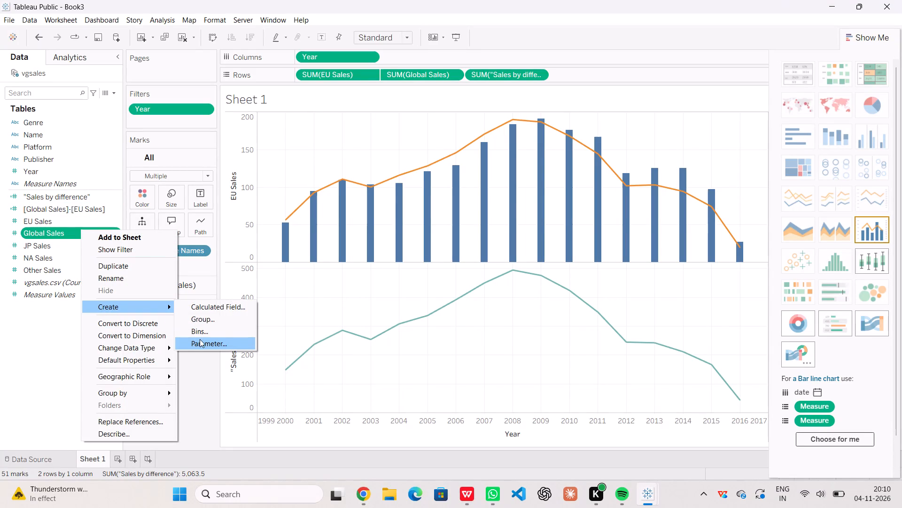
left_click(200, 342)
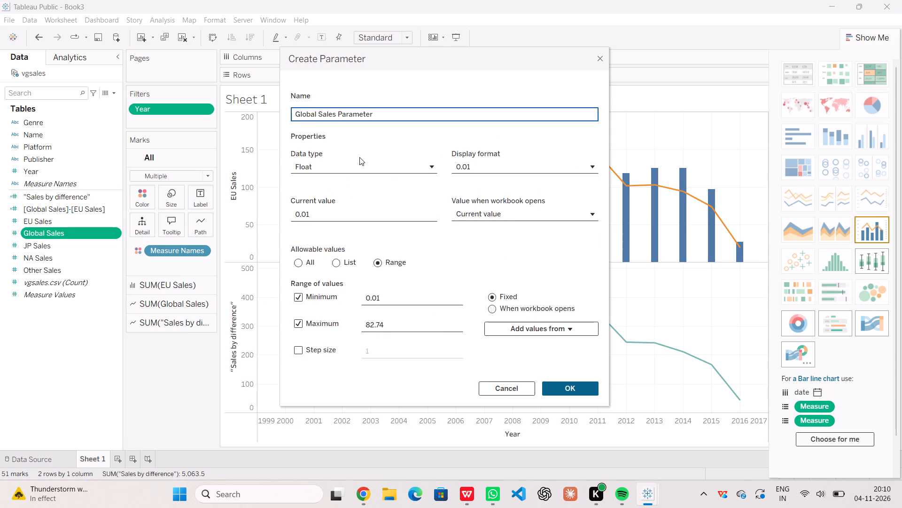
left_click(383, 118)
key("BackSpace")
key("BackSpace")
key("BackSpace")
key("BackSpace")
key("BackSpace")
key("BackSpace")
key("BackSpace")
key("BackSpace")
key("BackSpace")
key("BackSpace")
key("BackSpace")
key("BackSpace")
key("BackSpace")
key("BackSpace")
key("BackSpace")
key("BackSpace")
key("BackSpace")
key("BackSpace")
key("BackSpace")
key("BackSpace")
key("shift+quotedbl")
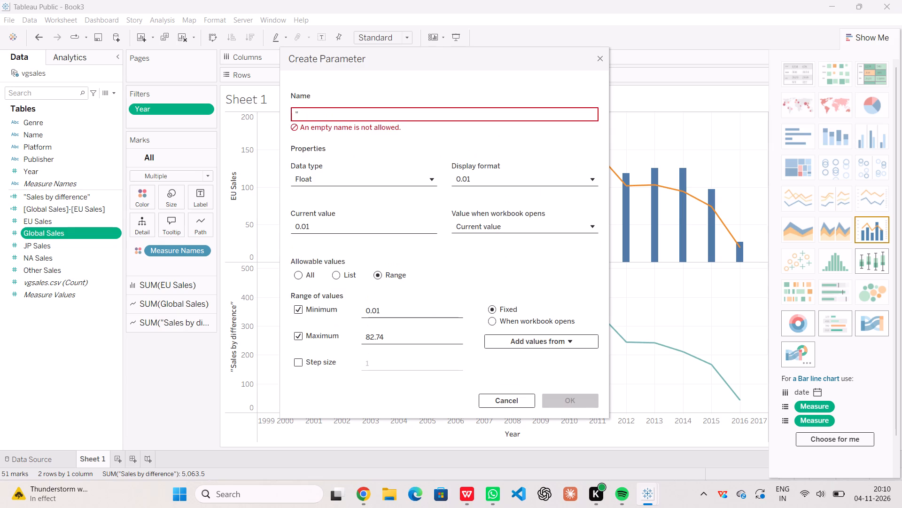
key("shift+s")
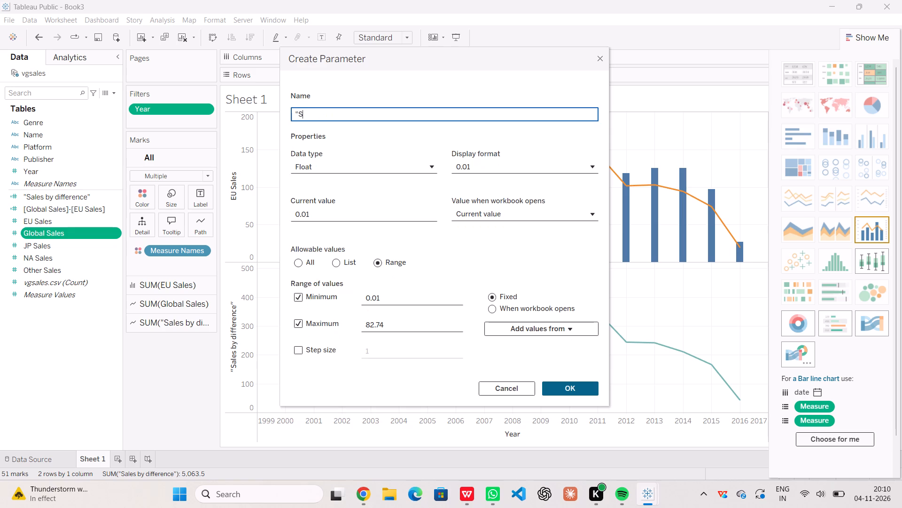
type("elect")
key("space")
type("Genre")
key("shift+quotedbl")
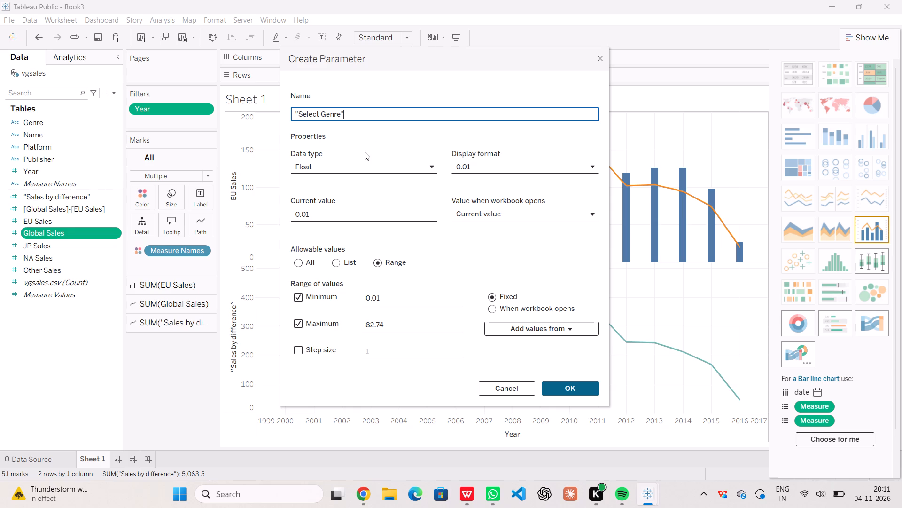
Set the parameter's data type to String.
left_click(430, 165)
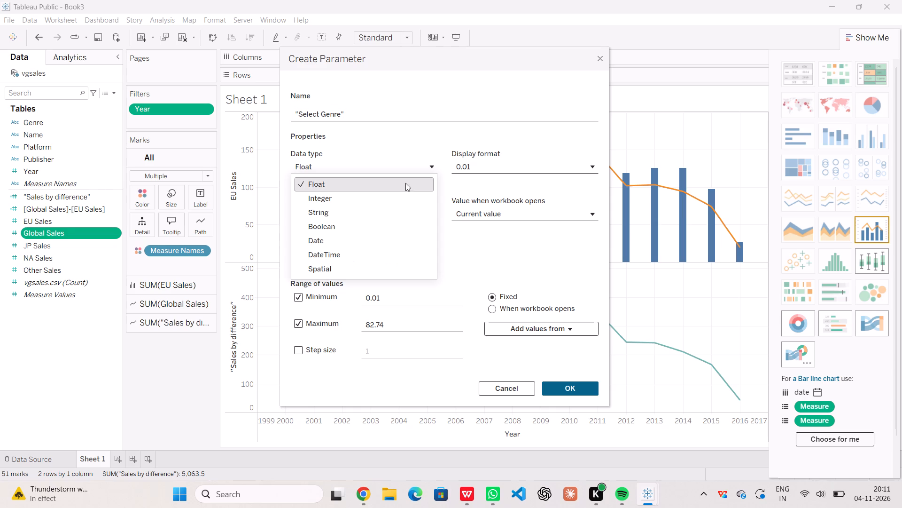
left_click(353, 214)
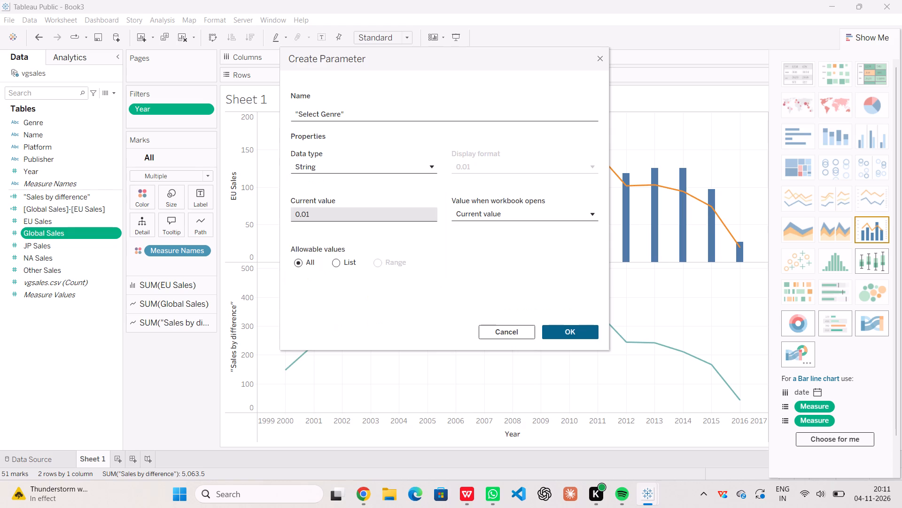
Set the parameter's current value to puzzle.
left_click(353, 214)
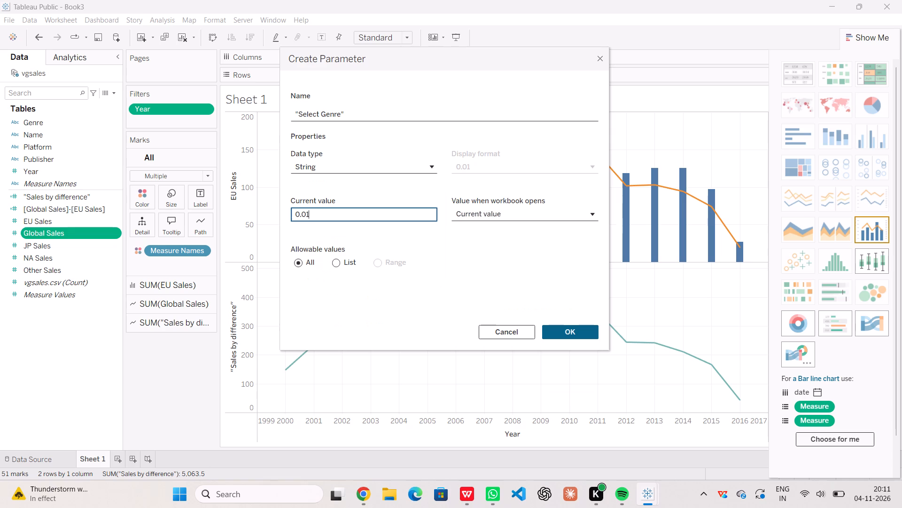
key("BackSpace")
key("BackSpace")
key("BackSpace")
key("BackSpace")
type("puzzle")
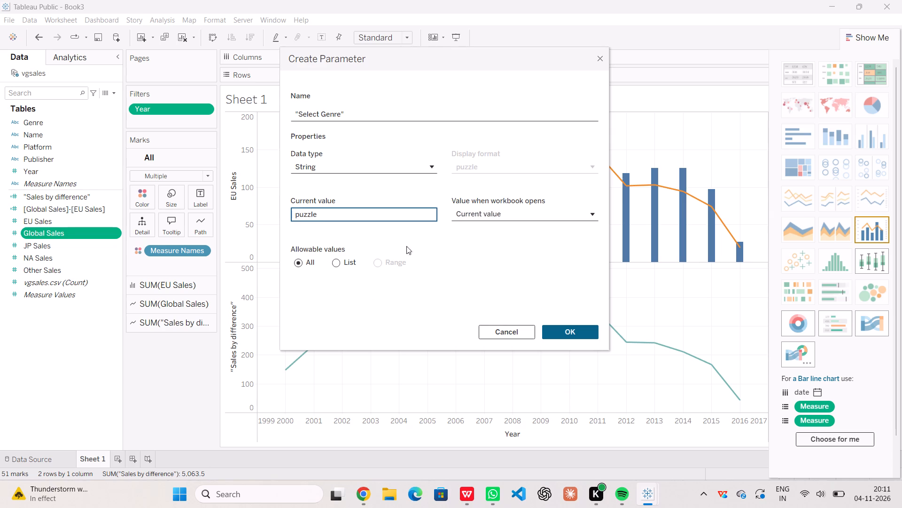
Restrict the parameter's allowable values to a list filled from the Genre field and save the parameter.
left_click(345, 262)
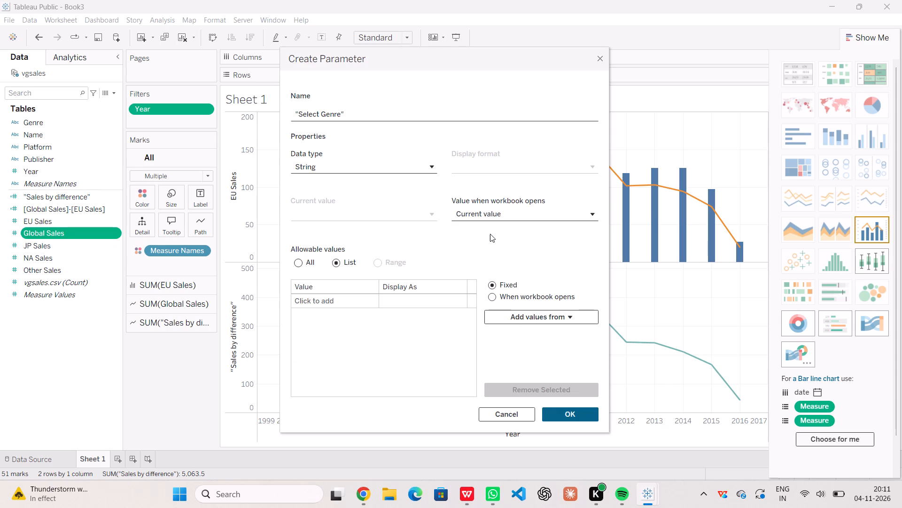
left_click(541, 314)
left_click(521, 335)
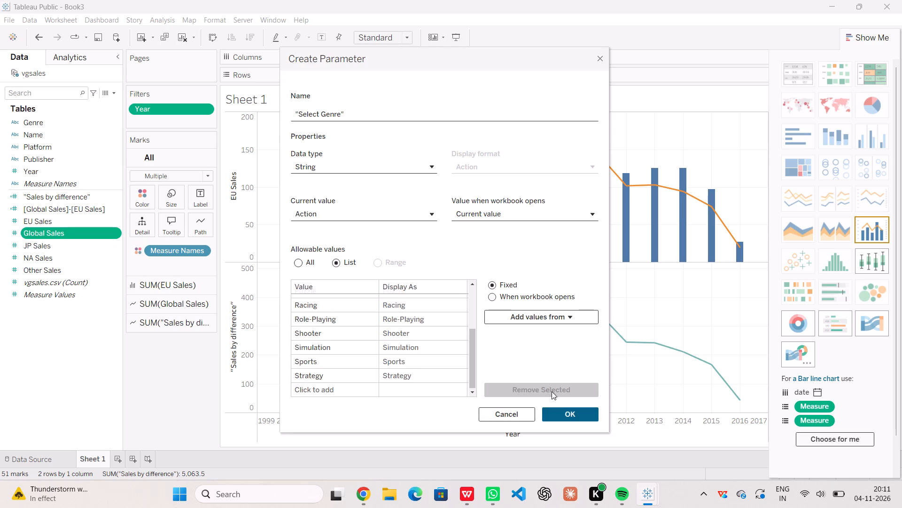
left_click(568, 415)
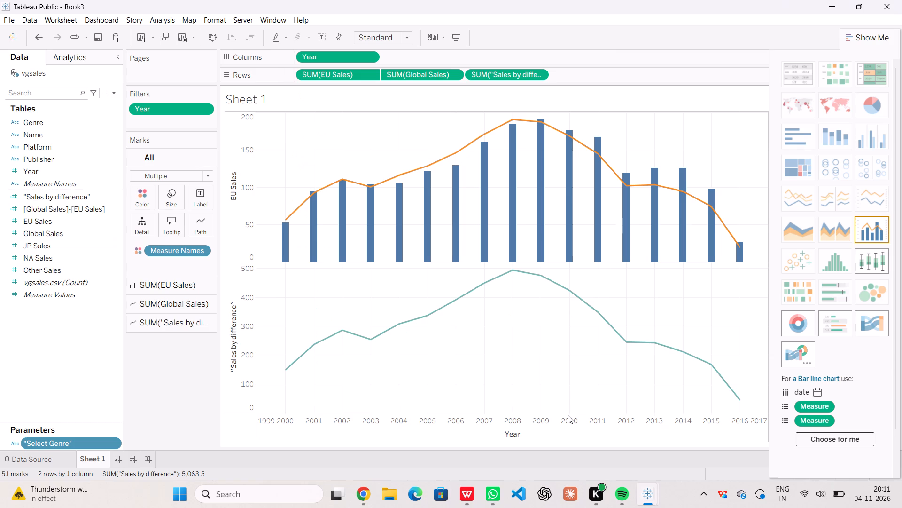
Start a new calculated field from the Global Sales field.
right_click(105, 235)
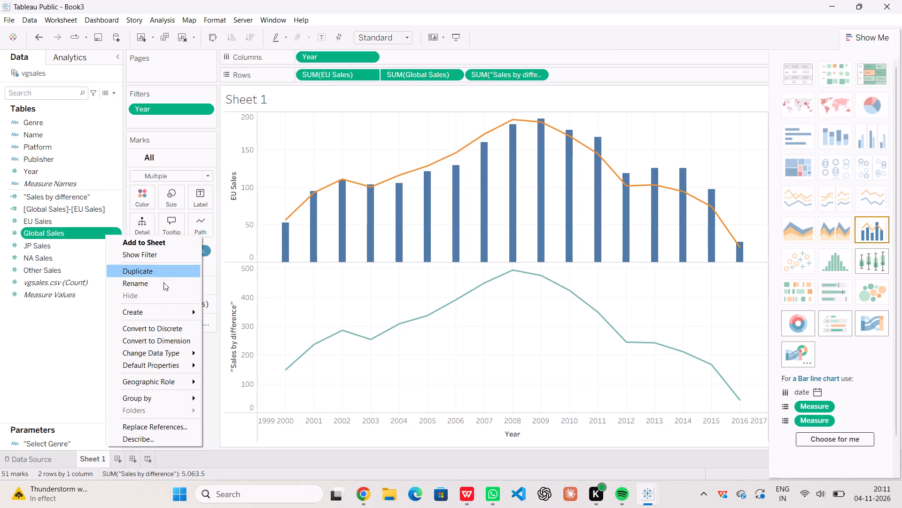
left_click(215, 315)
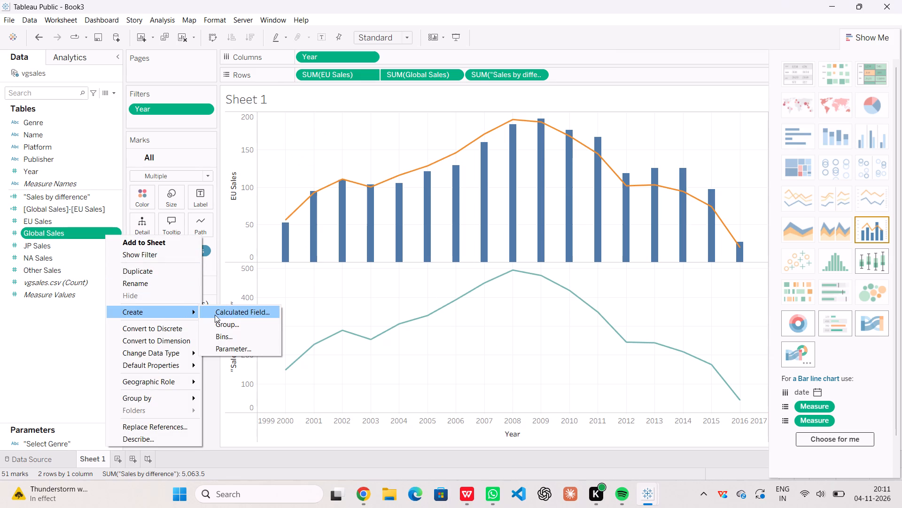
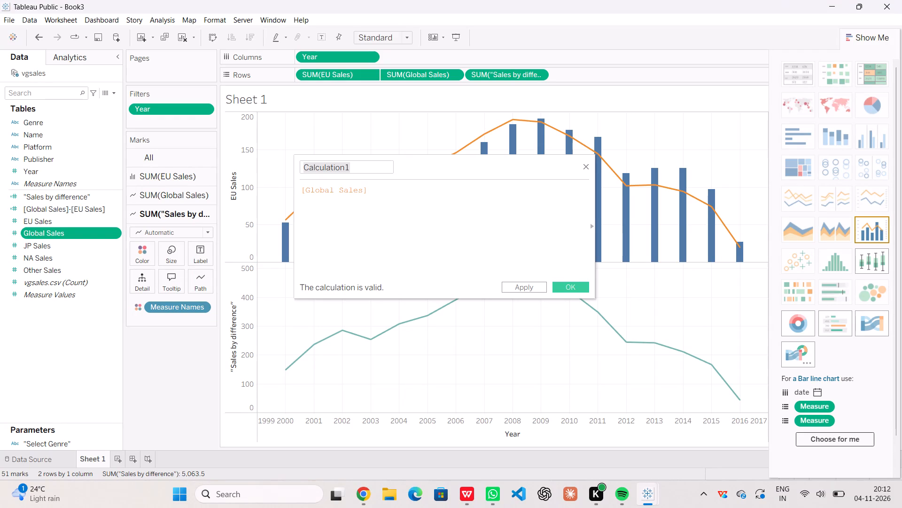
Name the new calculated field "Sales by Genre", including the quotation marks.
left_click(357, 168)
key("BackSpace")
key("BackSpace")
key("BackSpace")
key("BackSpace")
key("BackSpace")
key("BackSpace")
key("BackSpace")
key("BackSpace")
key("BackSpace")
key("BackSpace")
key("BackSpace")
key("BackSpace")
key("BackSpace")
key("BackSpace")
key("BackSpace")
key("BackSpace")
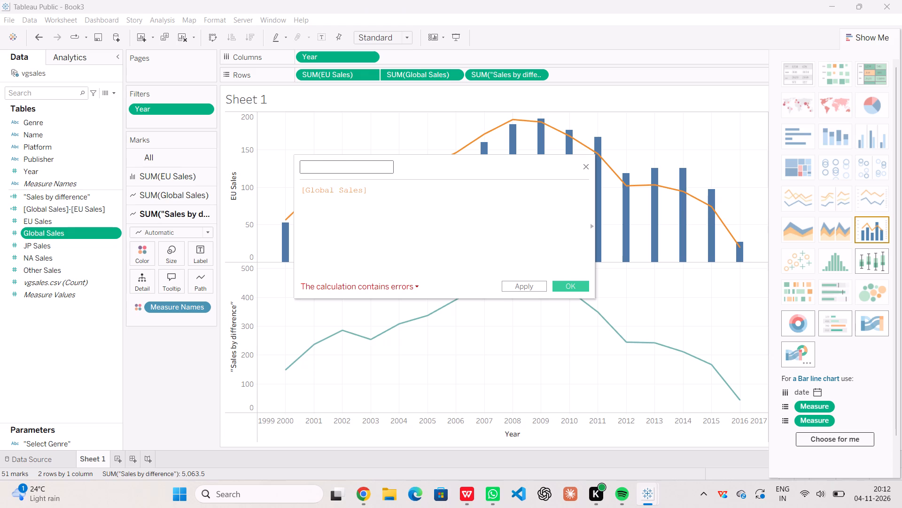
key("shift+quotedbl")
type("Sales by")
key("space")
type("Genre")
key("shift+quotedbl")
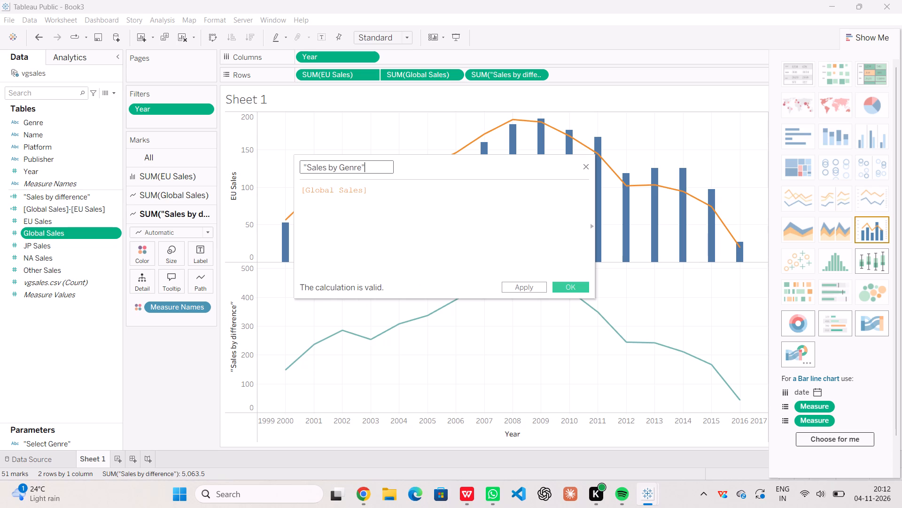
Replace the calculated field's formula with If [Genre]=[Select Genre]Then[Global Sales]Else 0 End.
left_click(352, 191)
left_click(370, 188)
key("BackSpace")
key("BackSpace")
key("BackSpace")
key("BackSpace")
key("BackSpace")
key("BackSpace")
key("BackSpace")
key("BackSpace")
key("BackSpace")
key("BackSpace")
key("BackSpace")
key("BackSpace")
key("BackSpace")
key("BackSpace")
key("BackSpace")
key("BackSpace")
key("BackSpace")
key("BackSpace")
key("BackSpace")
key("BackSpace")
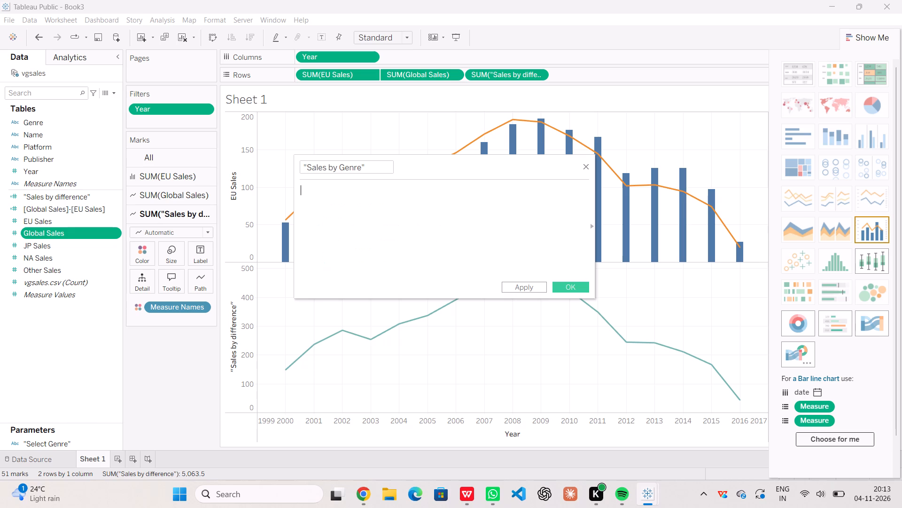
type("If")
key("space")
key("bracketleft")
type("Genre")
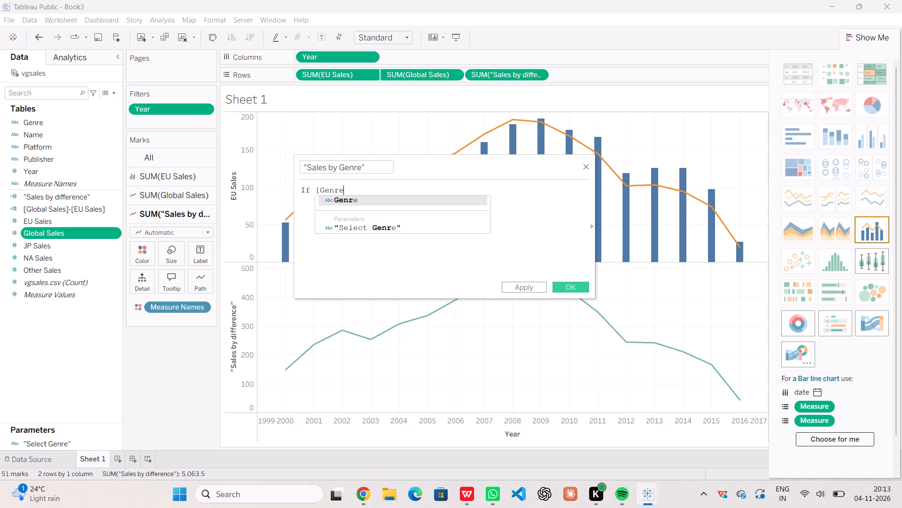
type("]=")
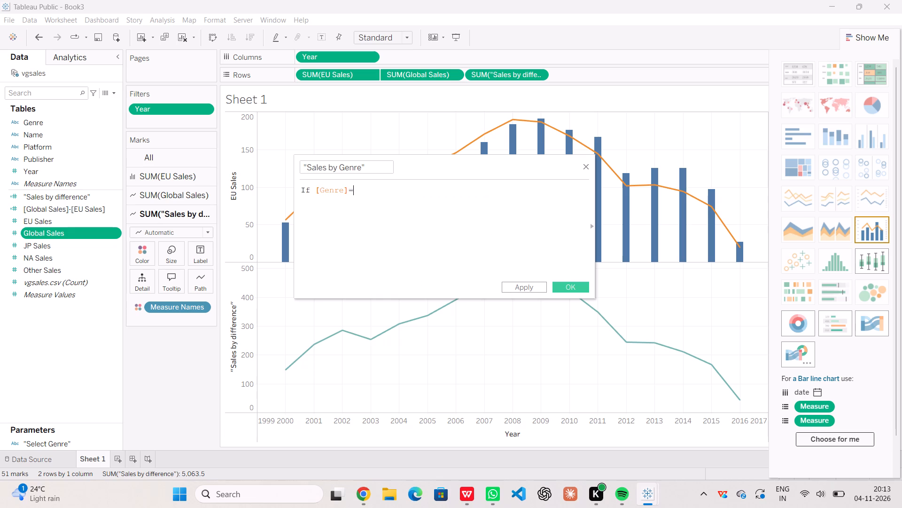
type("[Select")
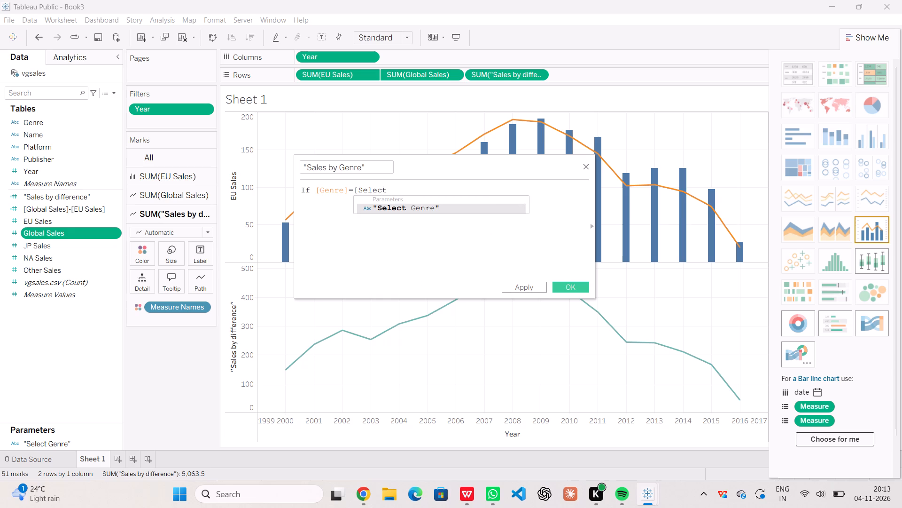
key("space")
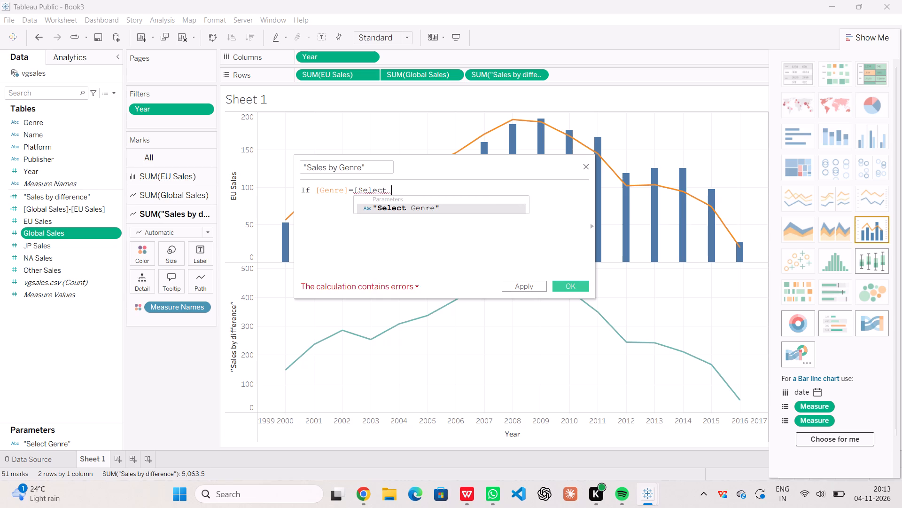
type("Genre")
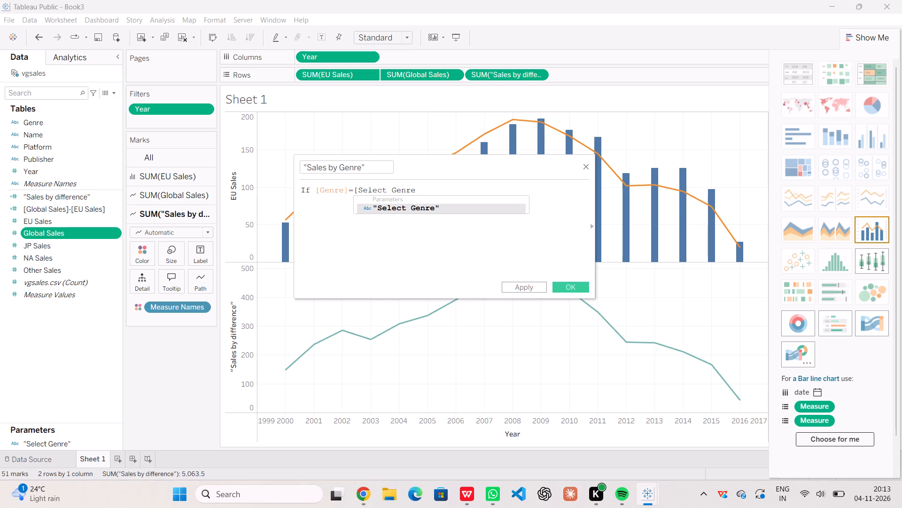
key("bracketright")
key("shift+Return")
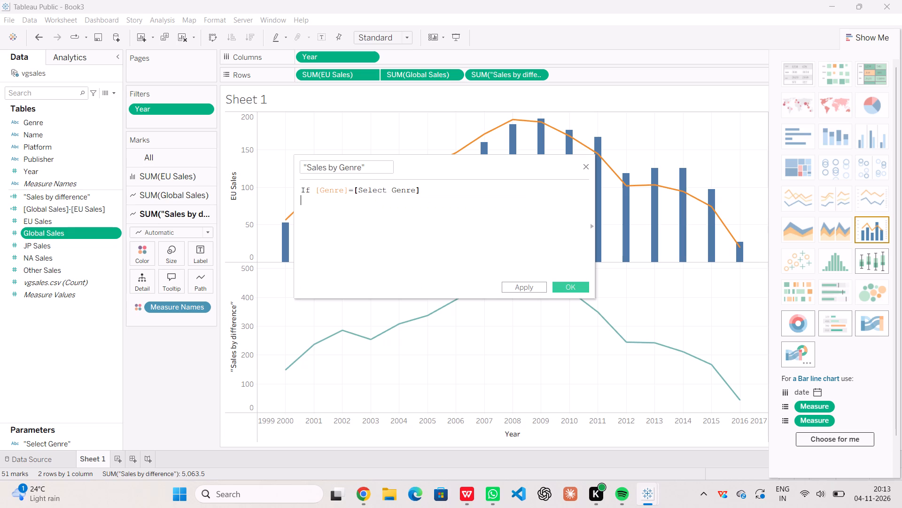
type("The")
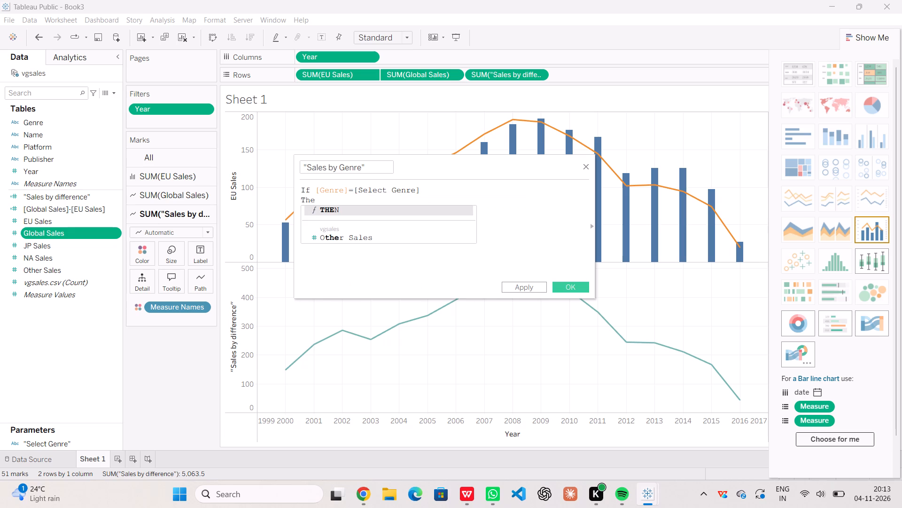
key("BackSpace")
key("BackSpace")
key("BackSpace")
key("BackSpace")
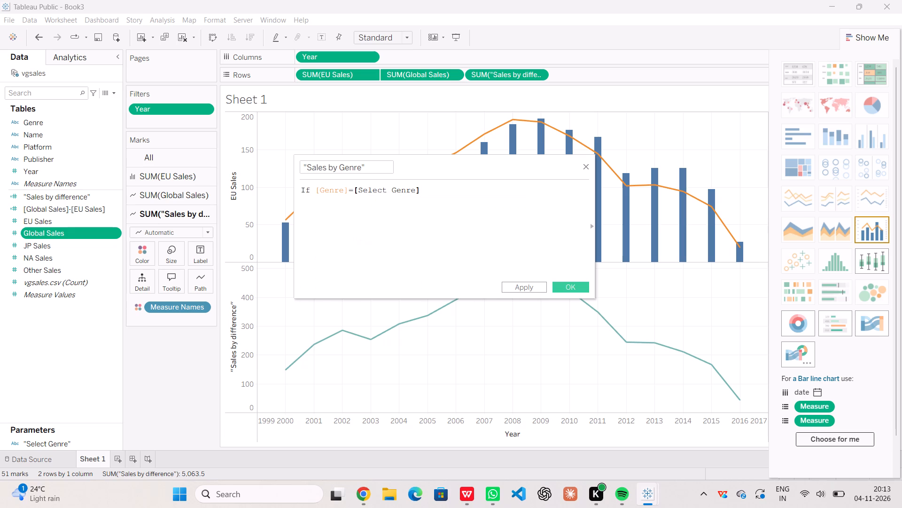
type("Then")
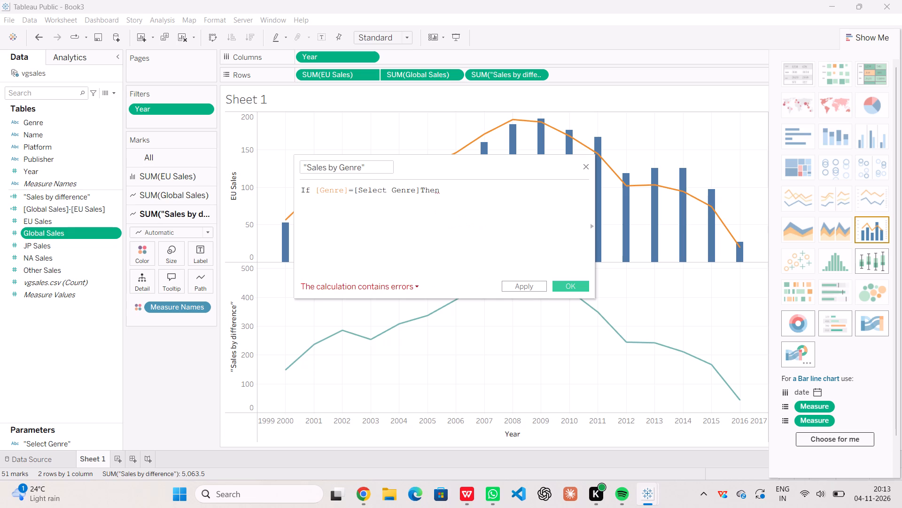
key("bracketleft")
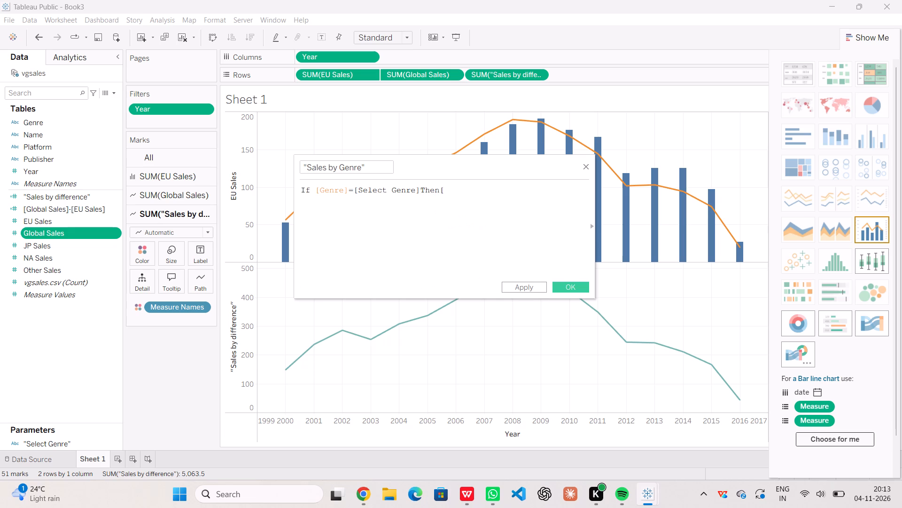
type("Global Sales")
type("]Else")
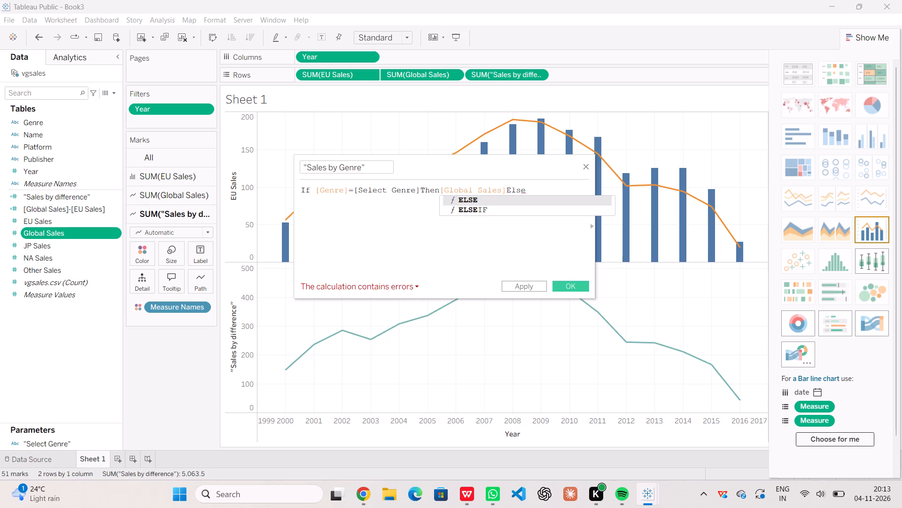
key("space")
type("0")
key("space")
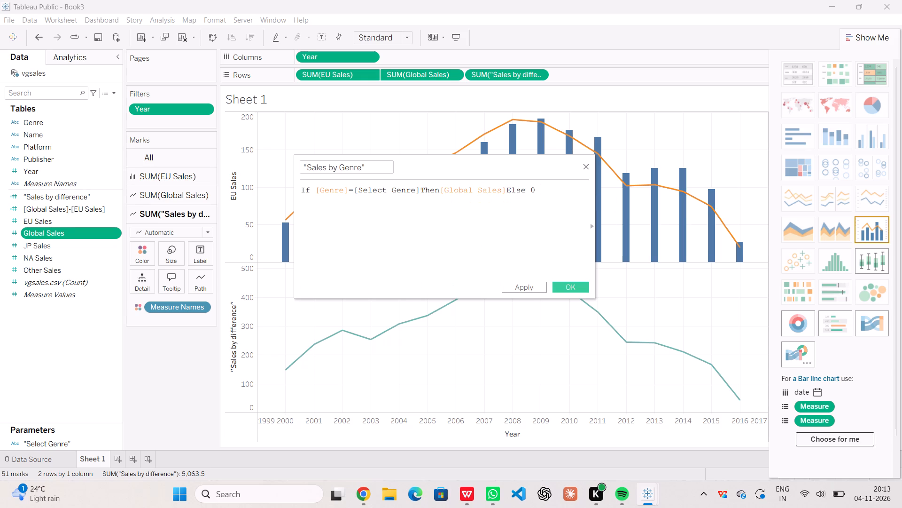
type("End")
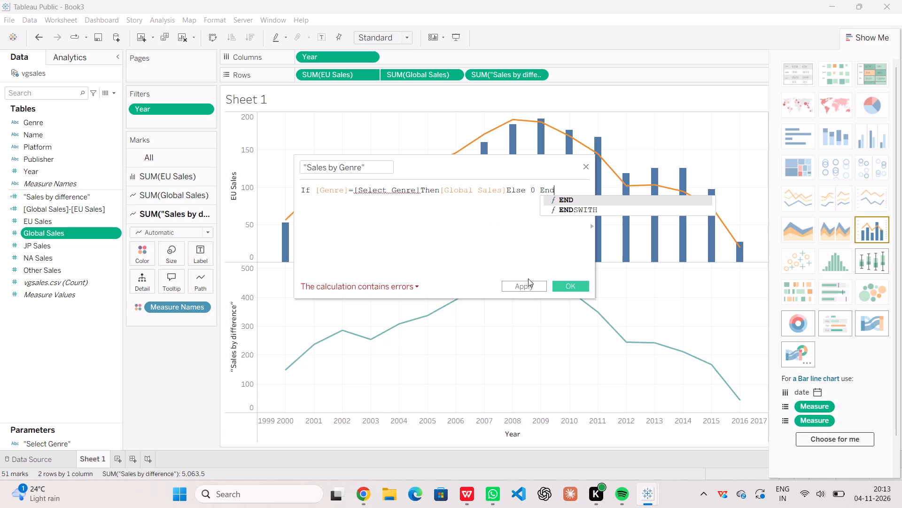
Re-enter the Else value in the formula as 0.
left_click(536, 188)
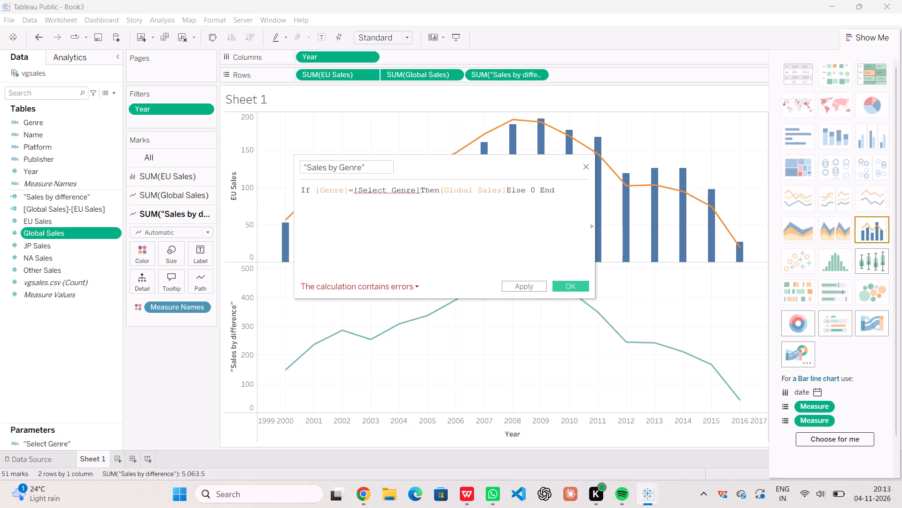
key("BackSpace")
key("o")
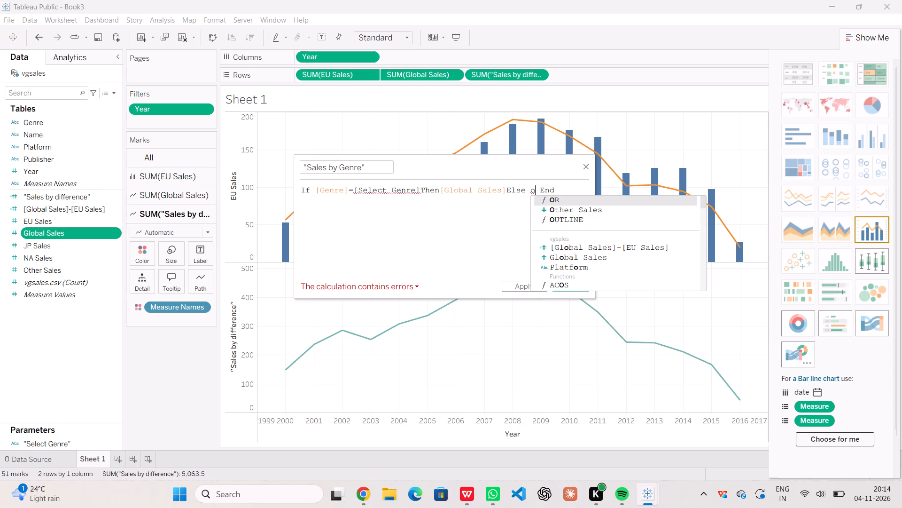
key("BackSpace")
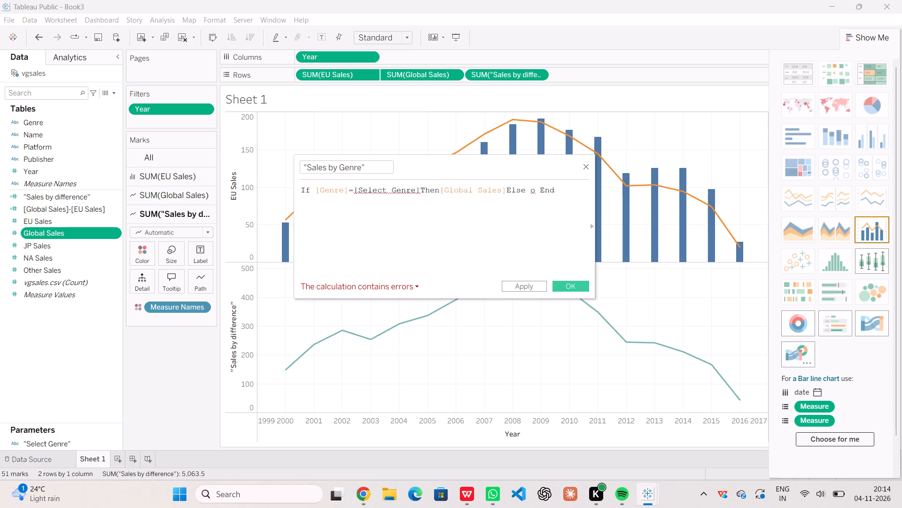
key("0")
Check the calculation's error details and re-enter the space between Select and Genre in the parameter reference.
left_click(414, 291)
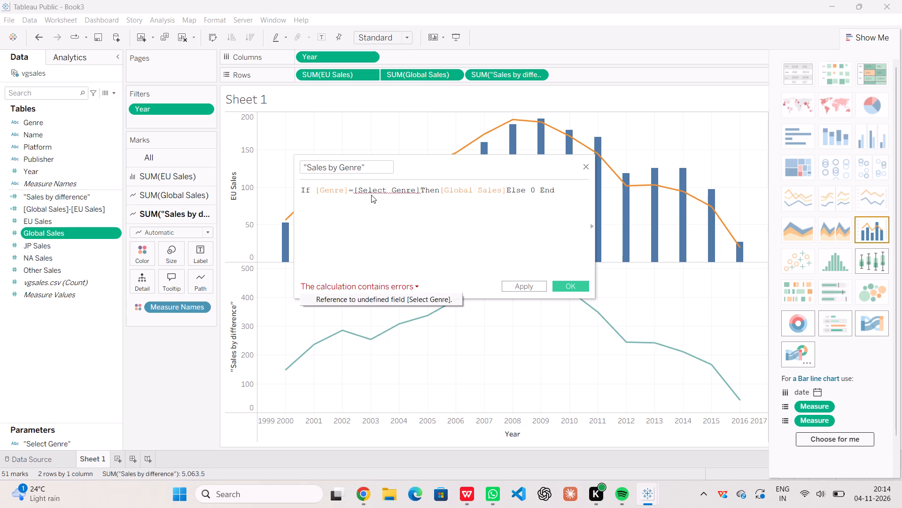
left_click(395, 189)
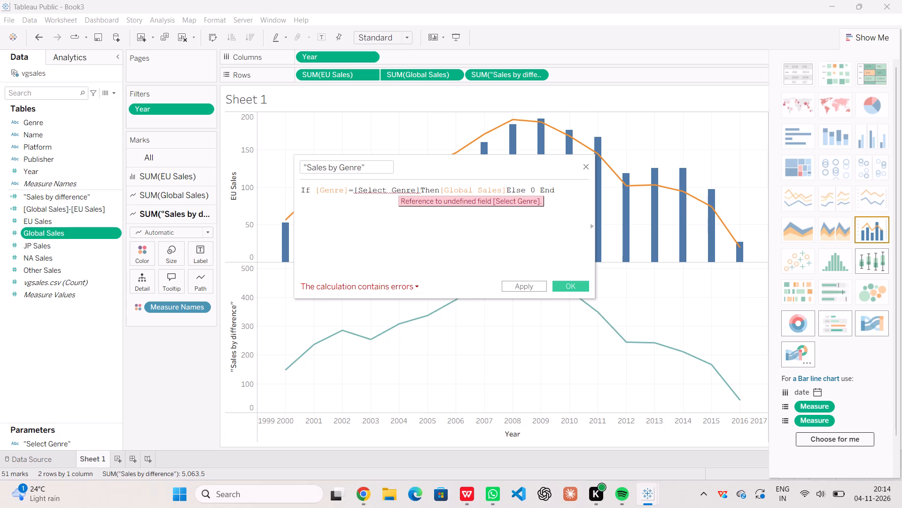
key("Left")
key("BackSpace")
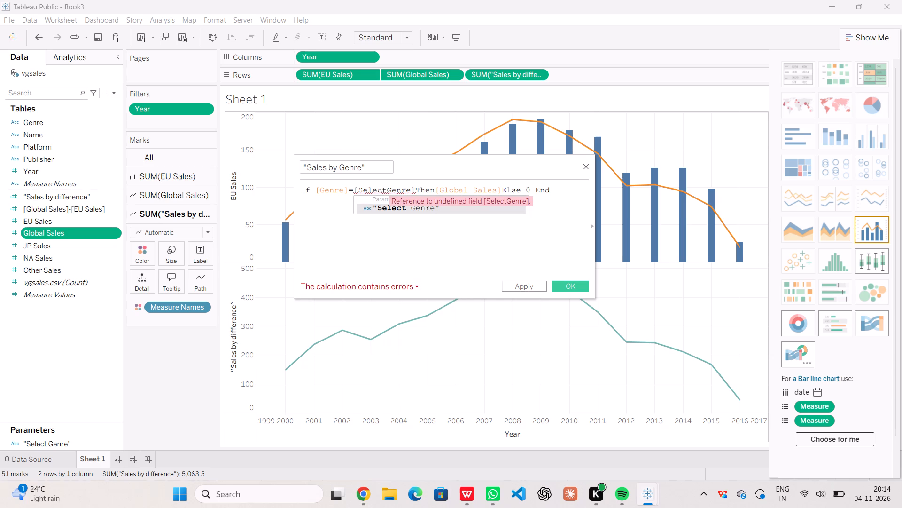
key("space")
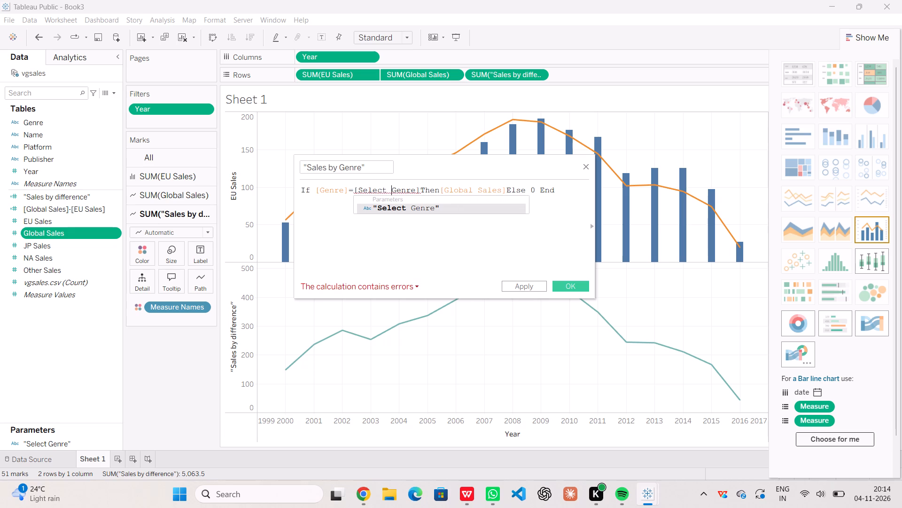
Add quotation marks inside the brackets of the parameter reference, making it ["Select Genre"].
left_click(358, 189)
key("shift+quotedbl")
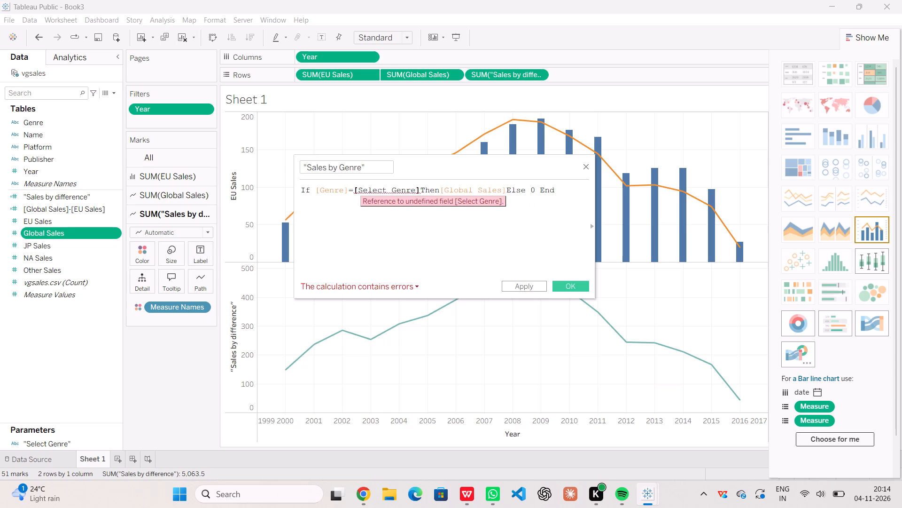
key("Right")
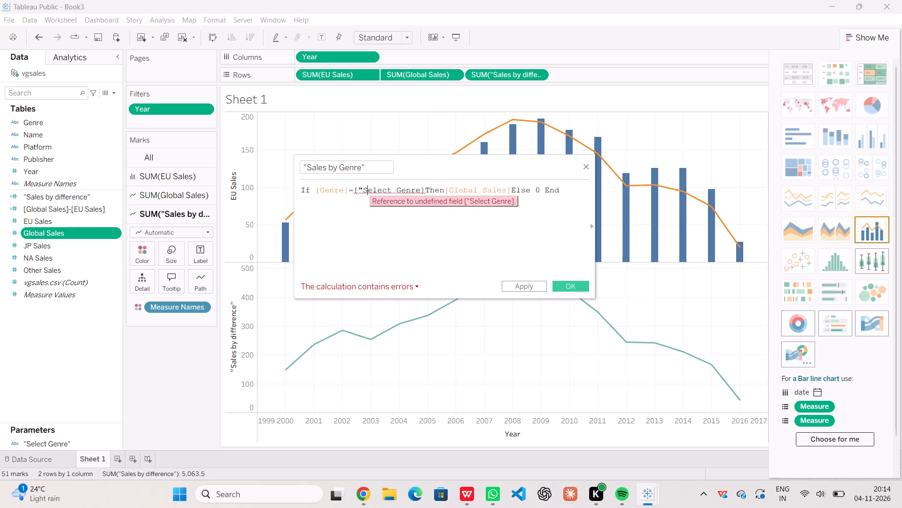
key("Right")
key("Right")
key("Right")
key("Right")
key("Right")
key("Right")
key("Right")
key("Right")
key("Right")
key("Right")
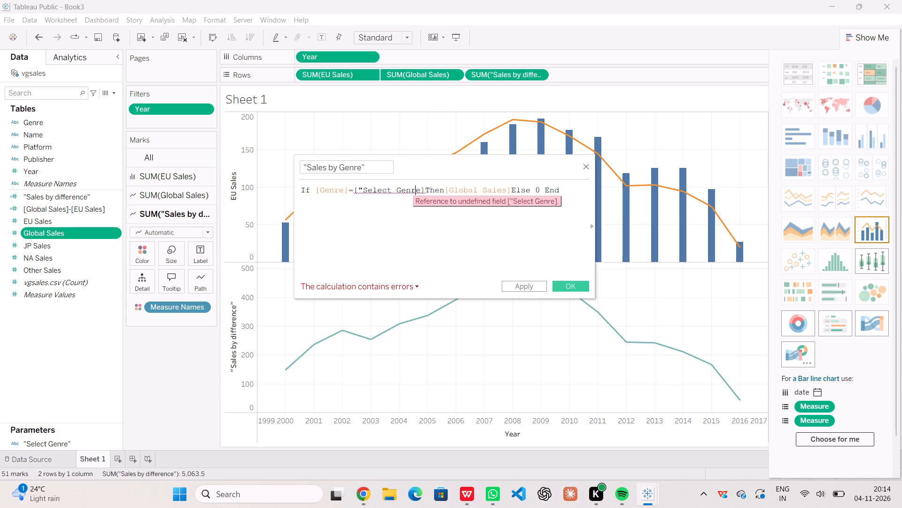
key("Right")
key("shift+quotedbl")
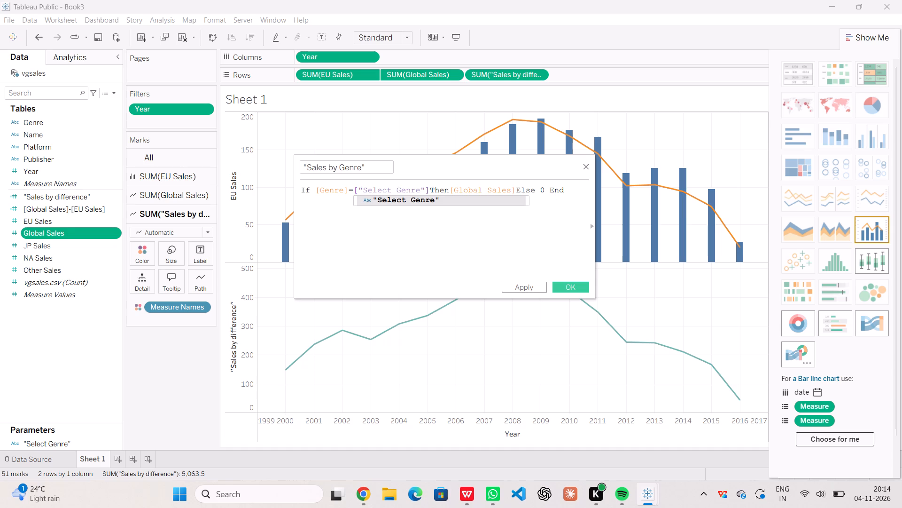
Save the "Sales by Genre" calculated field.
left_click(566, 285)
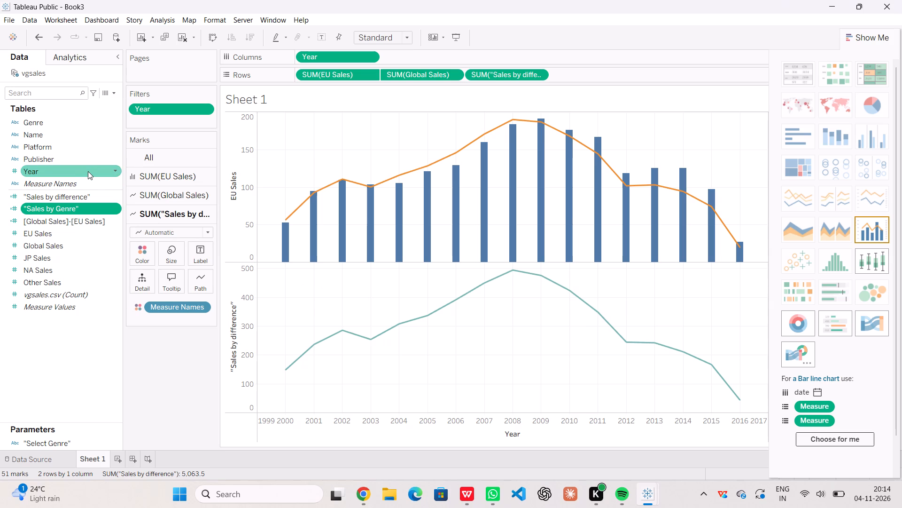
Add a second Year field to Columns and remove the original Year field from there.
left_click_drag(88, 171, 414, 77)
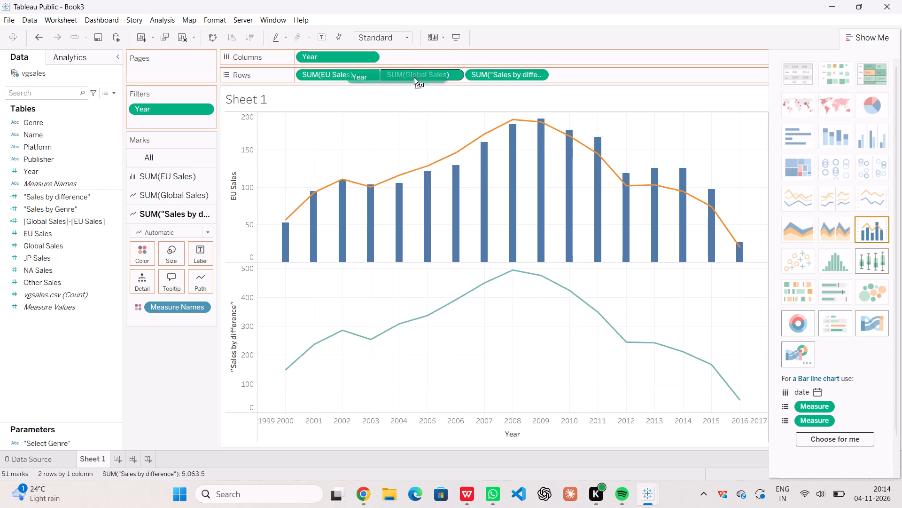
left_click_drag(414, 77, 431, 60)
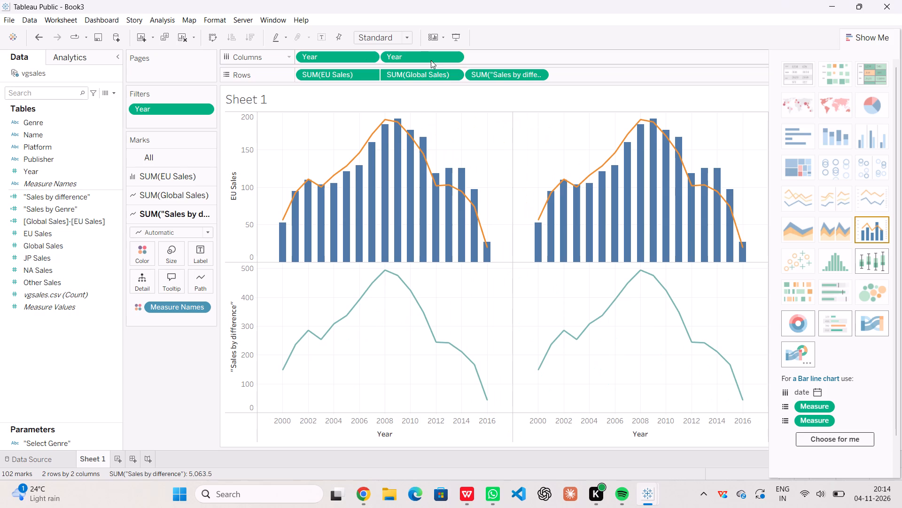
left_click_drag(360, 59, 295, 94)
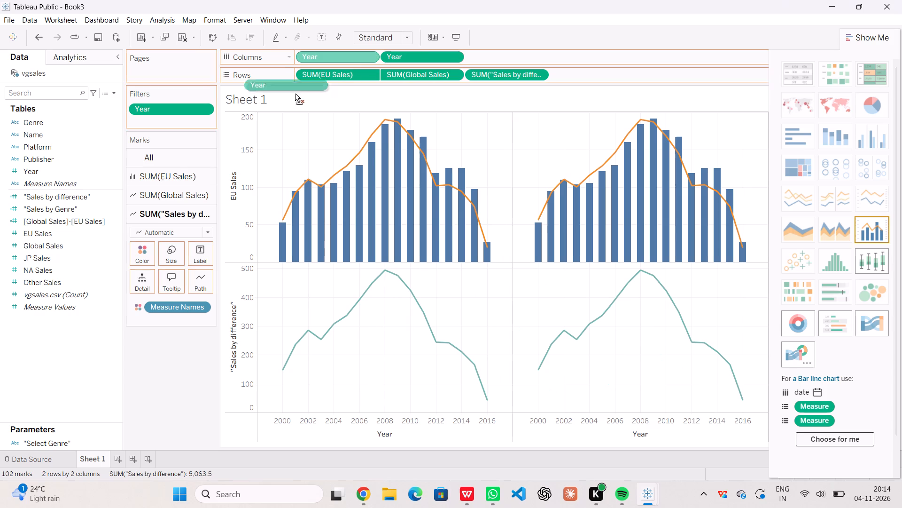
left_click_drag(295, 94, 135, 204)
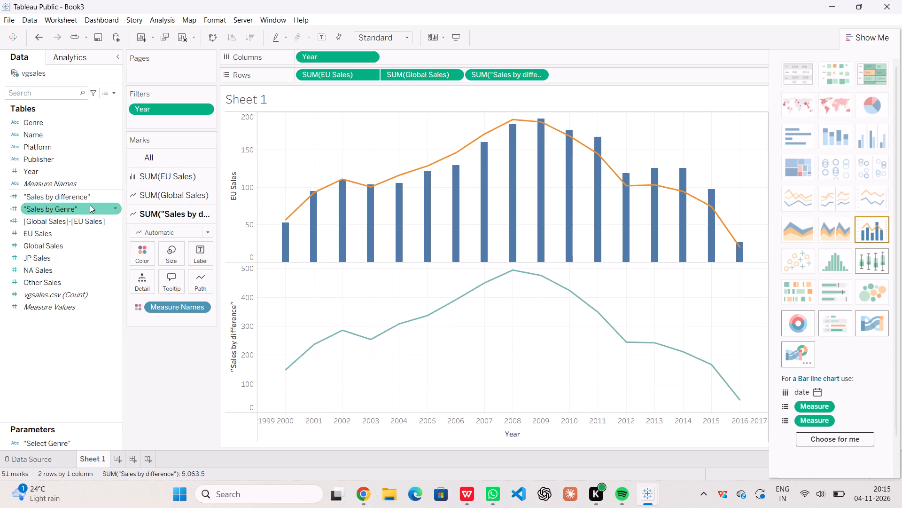
Add the "Sales by Genre" calculated field to Rows, after "Sales by difference".
left_click_drag(88, 206, 401, 169)
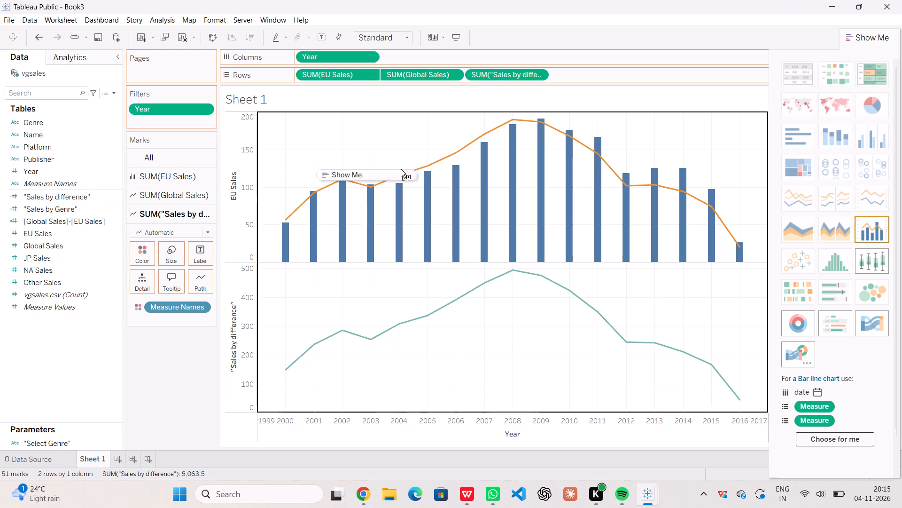
left_click_drag(401, 169, 582, 73)
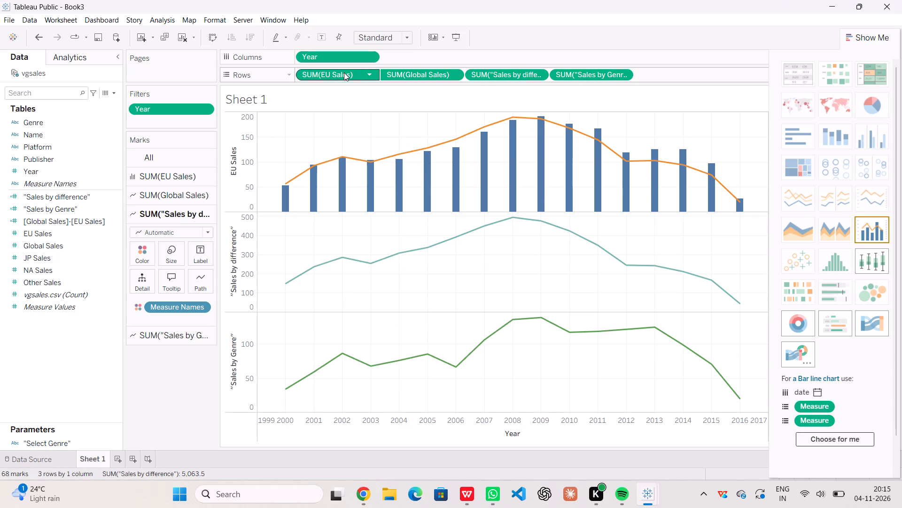
Remove EU Sales, Global Sales and "Sales by difference" from Rows, keeping only "Sales by Genre".
left_click_drag(344, 72, 343, 72)
left_click_drag(343, 72, 104, 233)
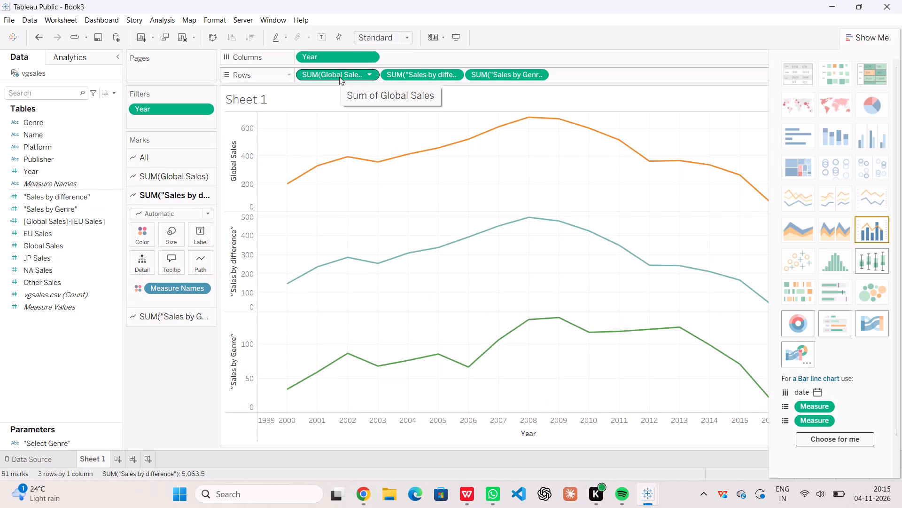
left_click_drag(339, 77, 89, 305)
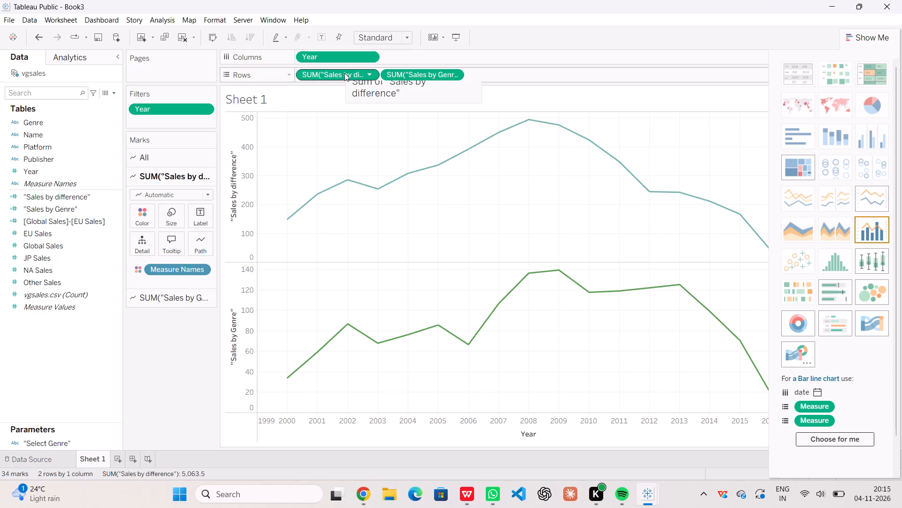
left_click_drag(344, 73, 107, 296)
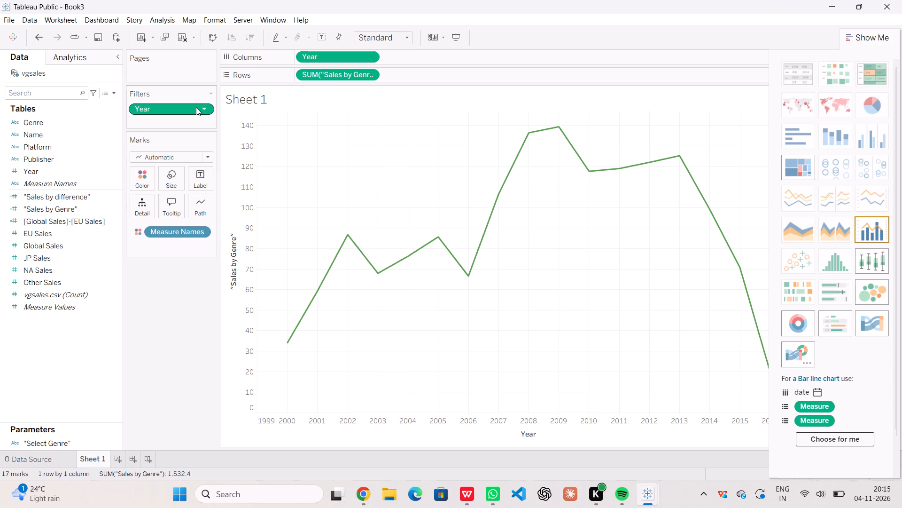
Remove the Year filter from the sheet.
left_click_drag(196, 107, 56, 175)
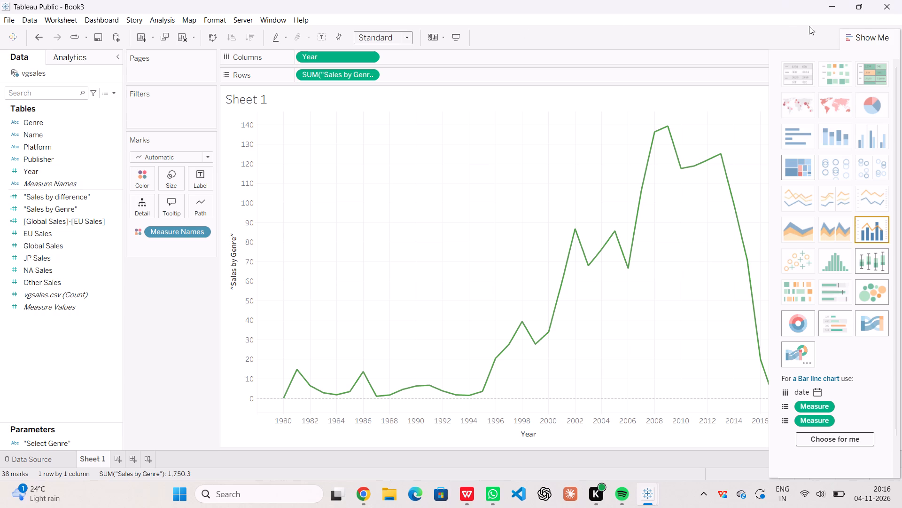
Minimize the open Tableau workbooks to bring up the vgsales.csv GitHub page in the browser.
left_click(830, 2)
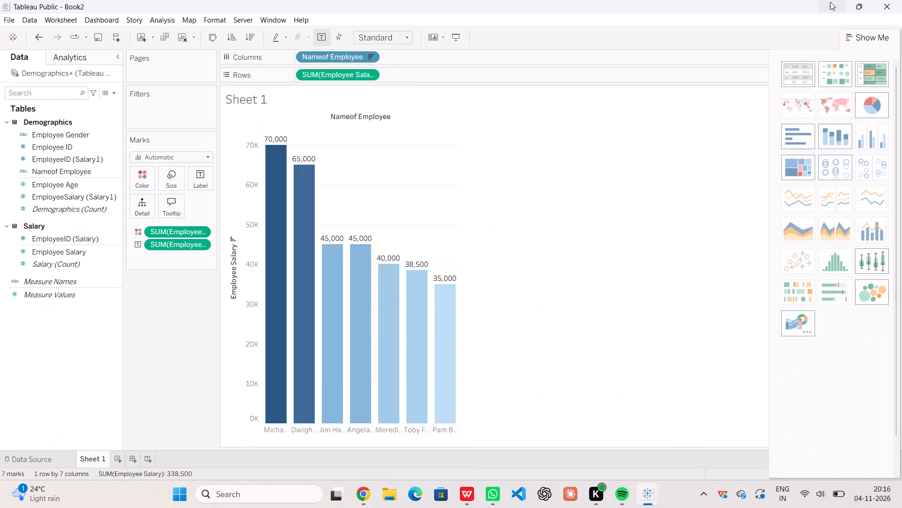
left_click(830, 2)
left_click(830, 2)
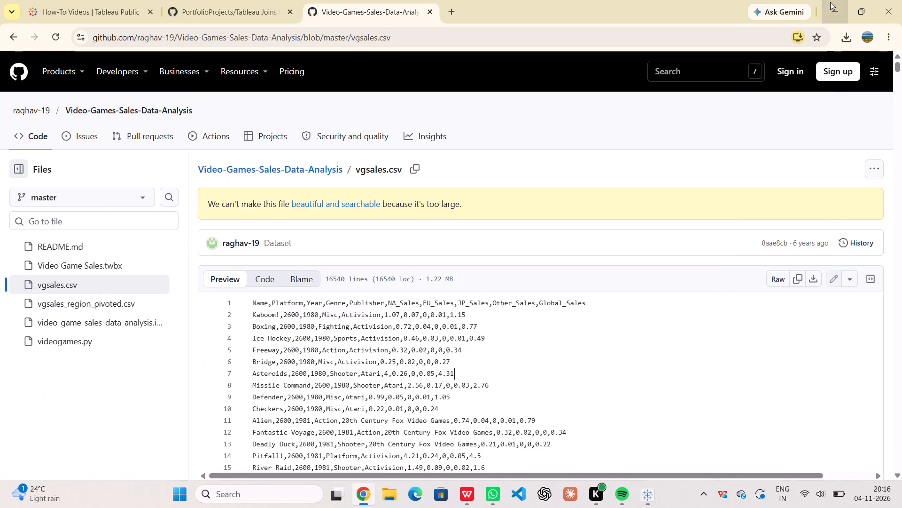